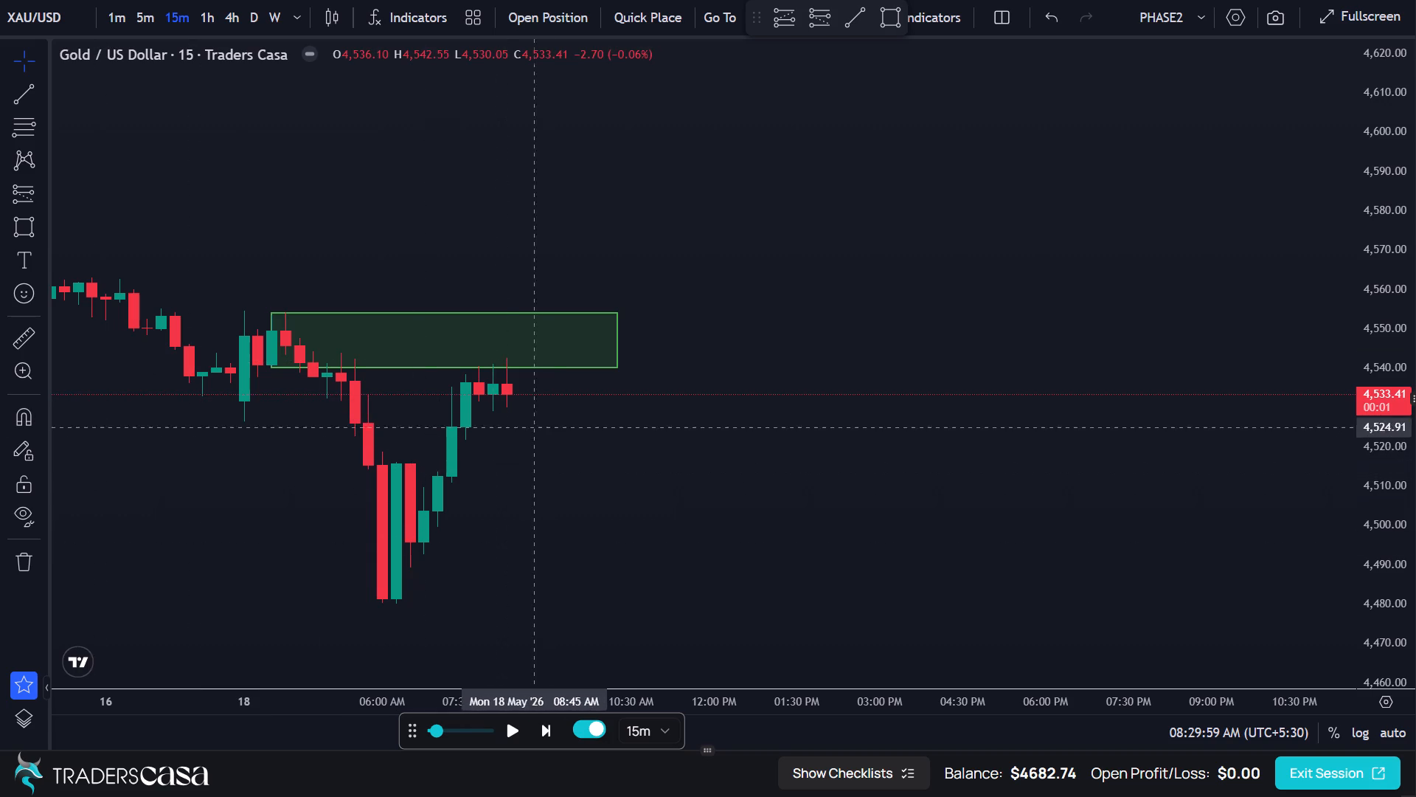
Draw a short position from the latest candle with entry about 4,533.12, stop about 4,550.70 and target about 4,496.31.
{"action": "left_click", "coordinate": [820, 15]}
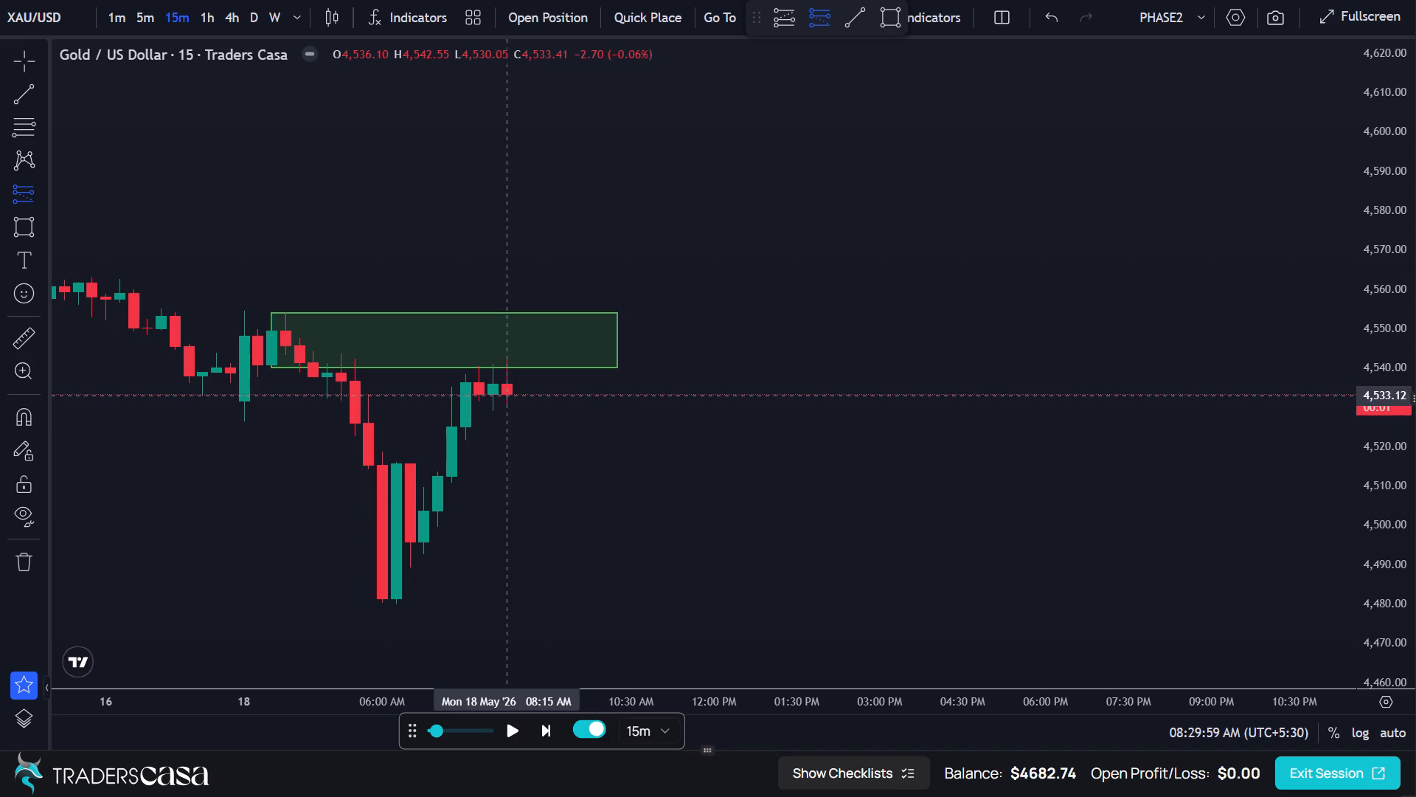
{"action": "left_click", "coordinate": [509, 395]}
{"action": "left_click_drag", "start_coordinate": [507, 334], "coordinate": [508, 326]}
{"action": "left_click_drag", "start_coordinate": [506, 456], "coordinate": [517, 521]}
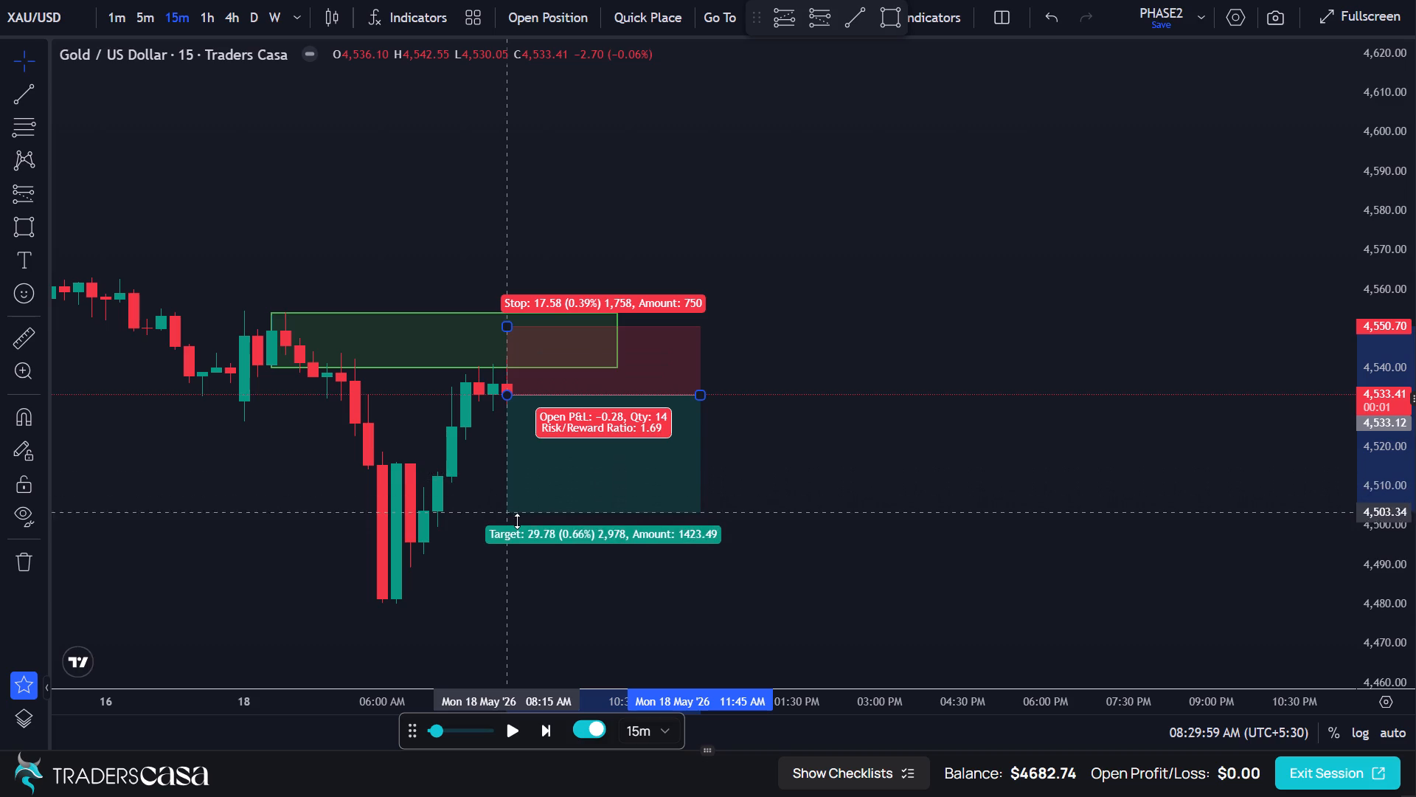
{"action": "left_click_drag", "start_coordinate": [517, 521], "coordinate": [526, 568]}
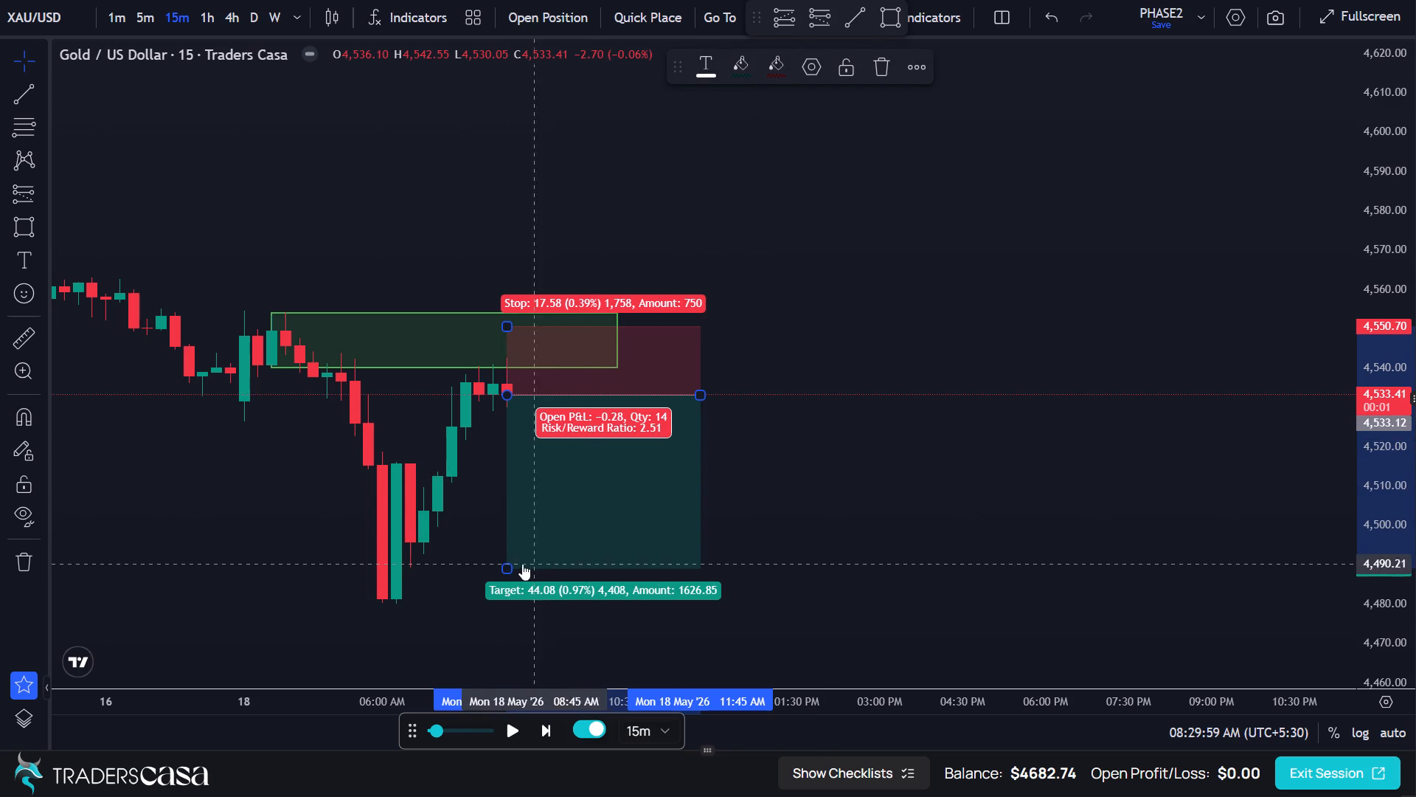
{"action": "left_click_drag", "start_coordinate": [506, 567], "coordinate": [513, 542]}
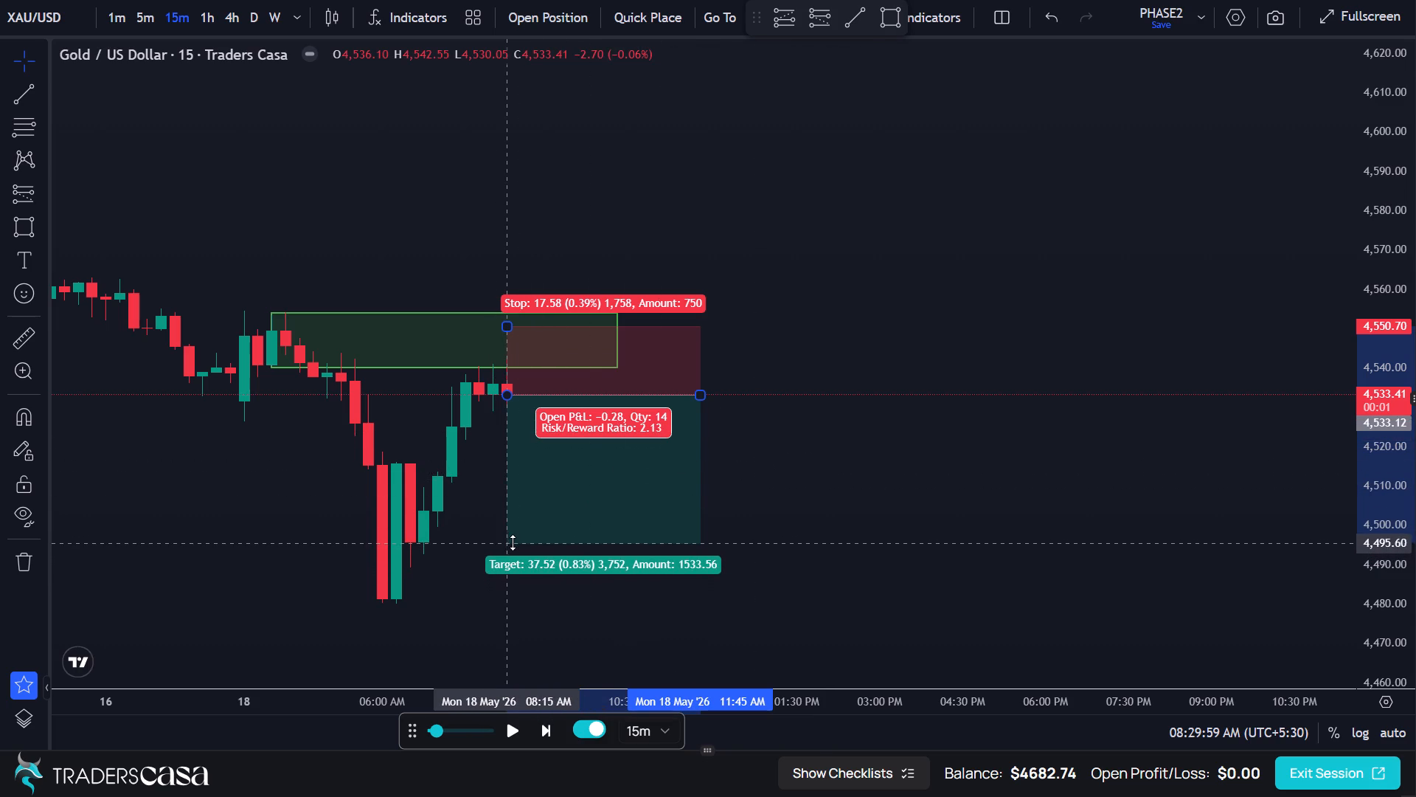
{"action": "left_click_drag", "start_coordinate": [513, 542], "coordinate": [517, 551]}
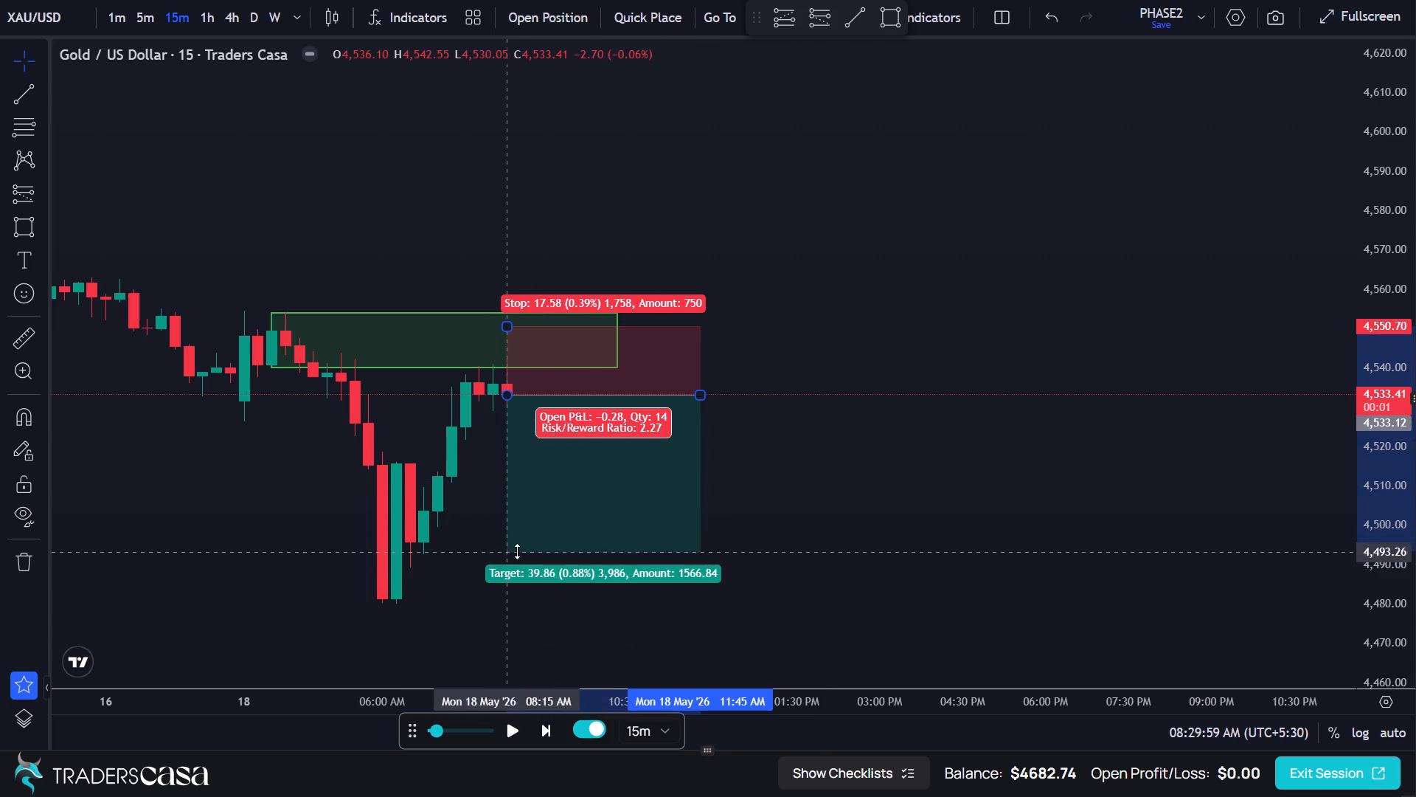
{"action": "left_click_drag", "start_coordinate": [517, 551], "coordinate": [520, 540]}
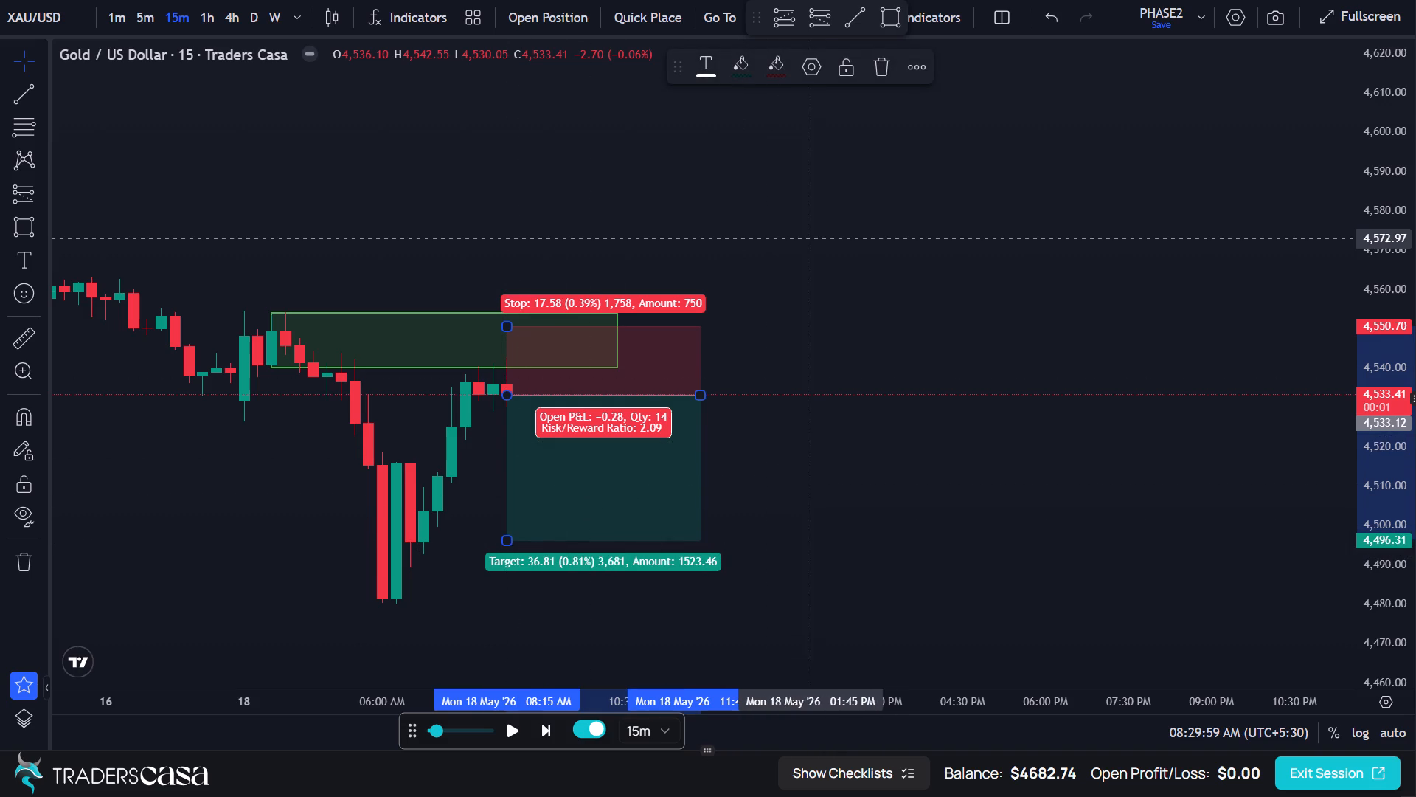
{"action": "left_click", "coordinate": [796, 235]}
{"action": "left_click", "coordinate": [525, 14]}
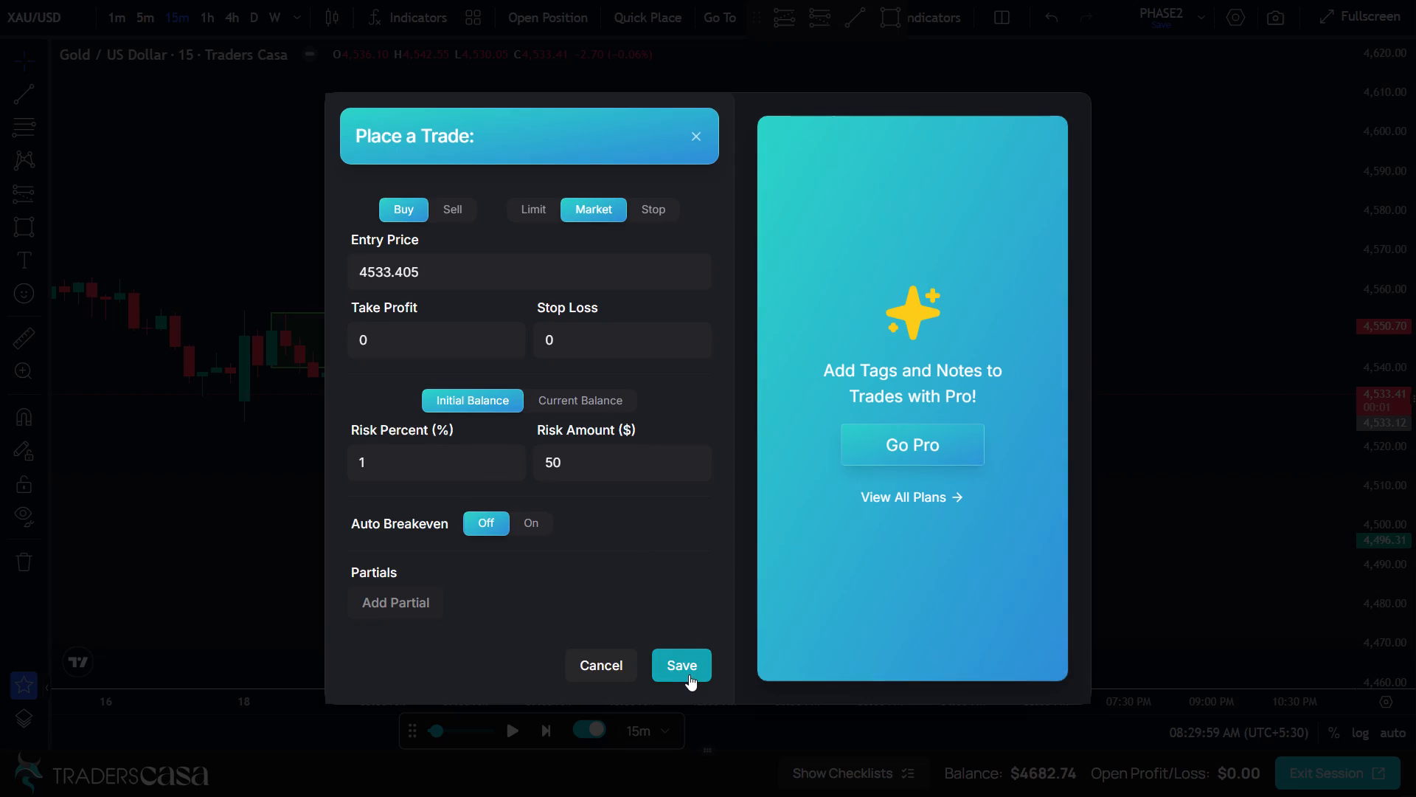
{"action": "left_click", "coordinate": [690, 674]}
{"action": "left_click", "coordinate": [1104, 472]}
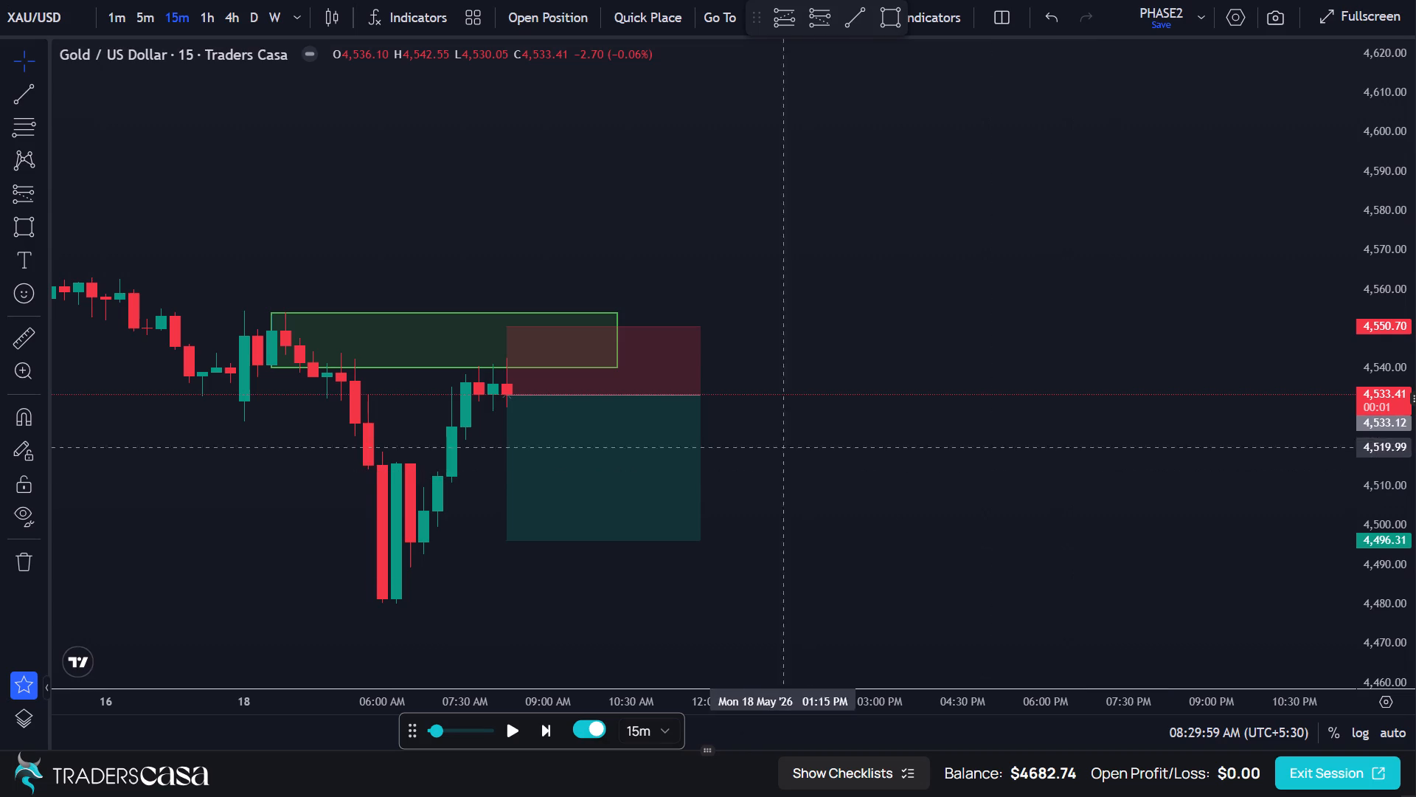
Place a sell stop order from the drawn short position with entry 4532.42, take profit 4495.61, stop loss 4550 and 1% risk.
{"action": "left_click", "coordinate": [684, 492]}
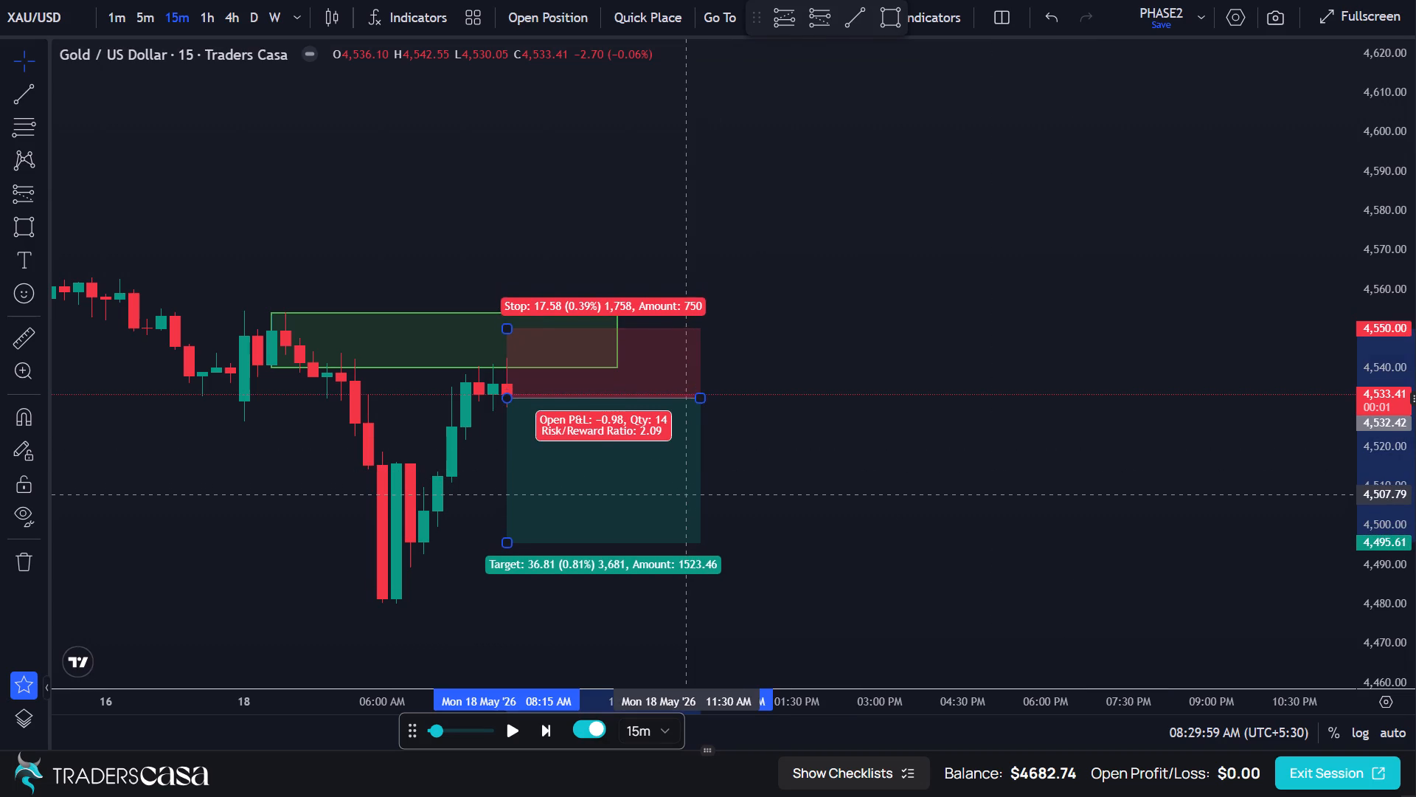
{"action": "left_click", "coordinate": [572, 10]}
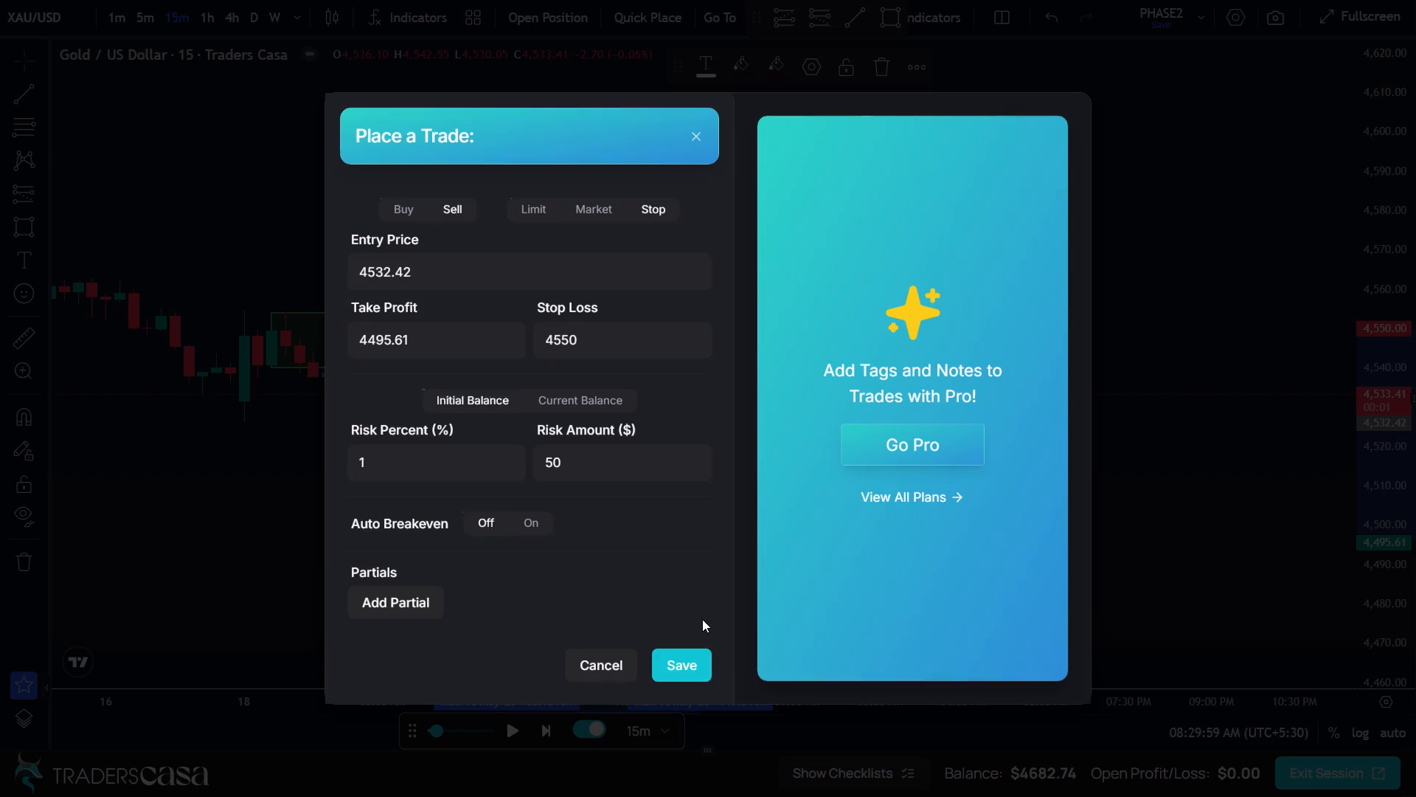
{"action": "left_click", "coordinate": [692, 655]}
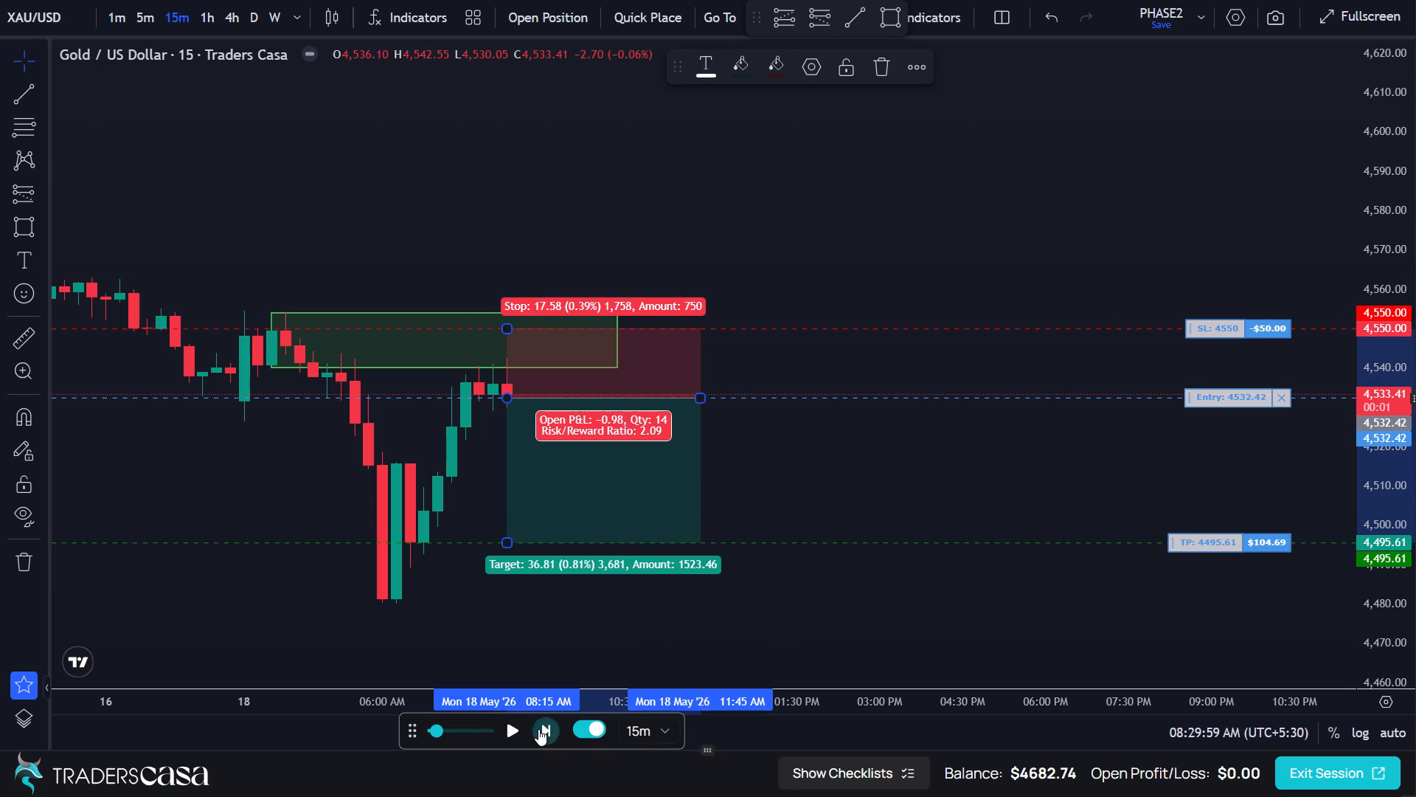
Advance the 15-minute replay by three candles to 09:14:59 AM.
{"action": "left_click", "coordinate": [538, 729]}
{"action": "left_click", "coordinate": [538, 729]}
{"action": "left_click", "coordinate": [538, 729]}
{"action": "left_click", "coordinate": [548, 748]}
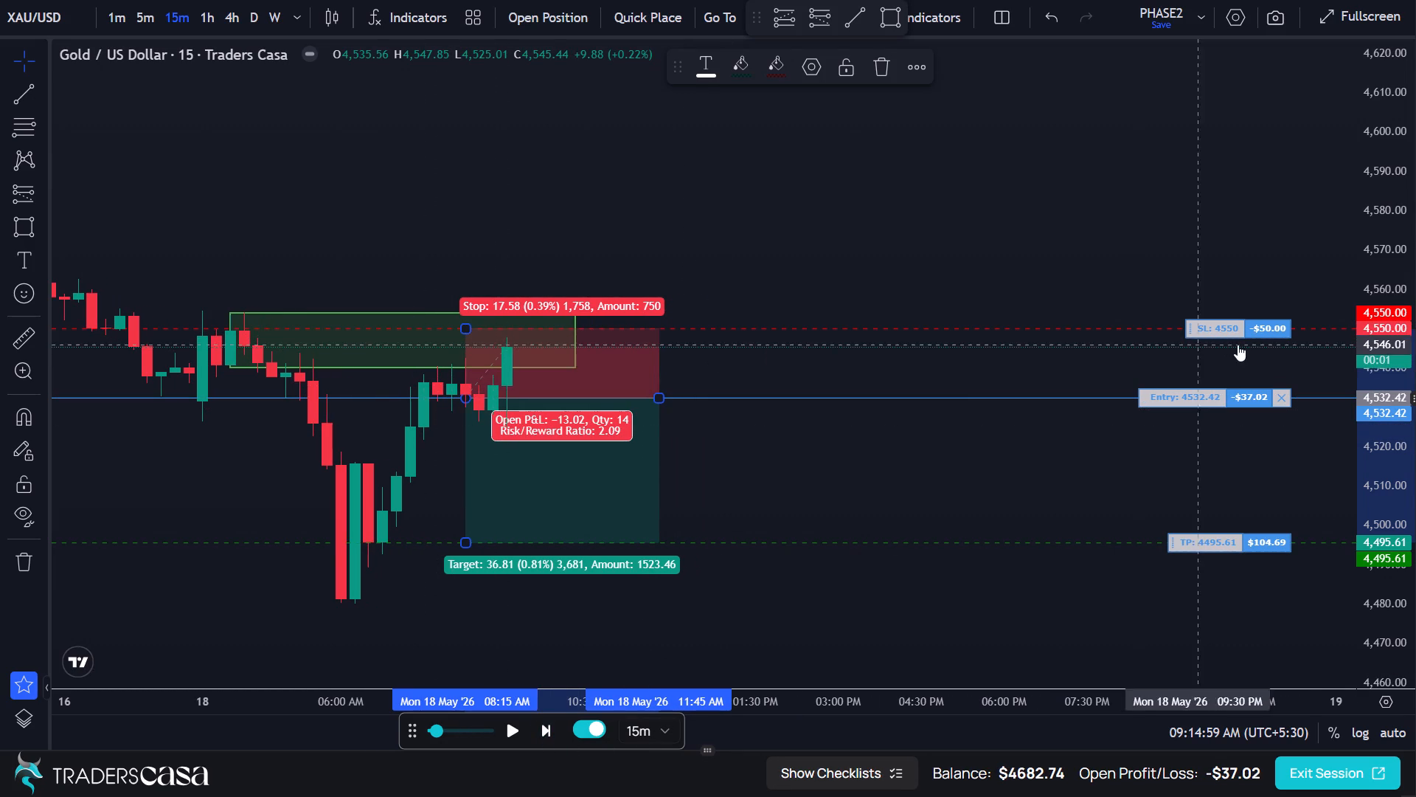
Move the open trade's stop loss up to 4557.5, above the green zone.
{"action": "left_click_drag", "start_coordinate": [1243, 334], "coordinate": [1249, 306]}
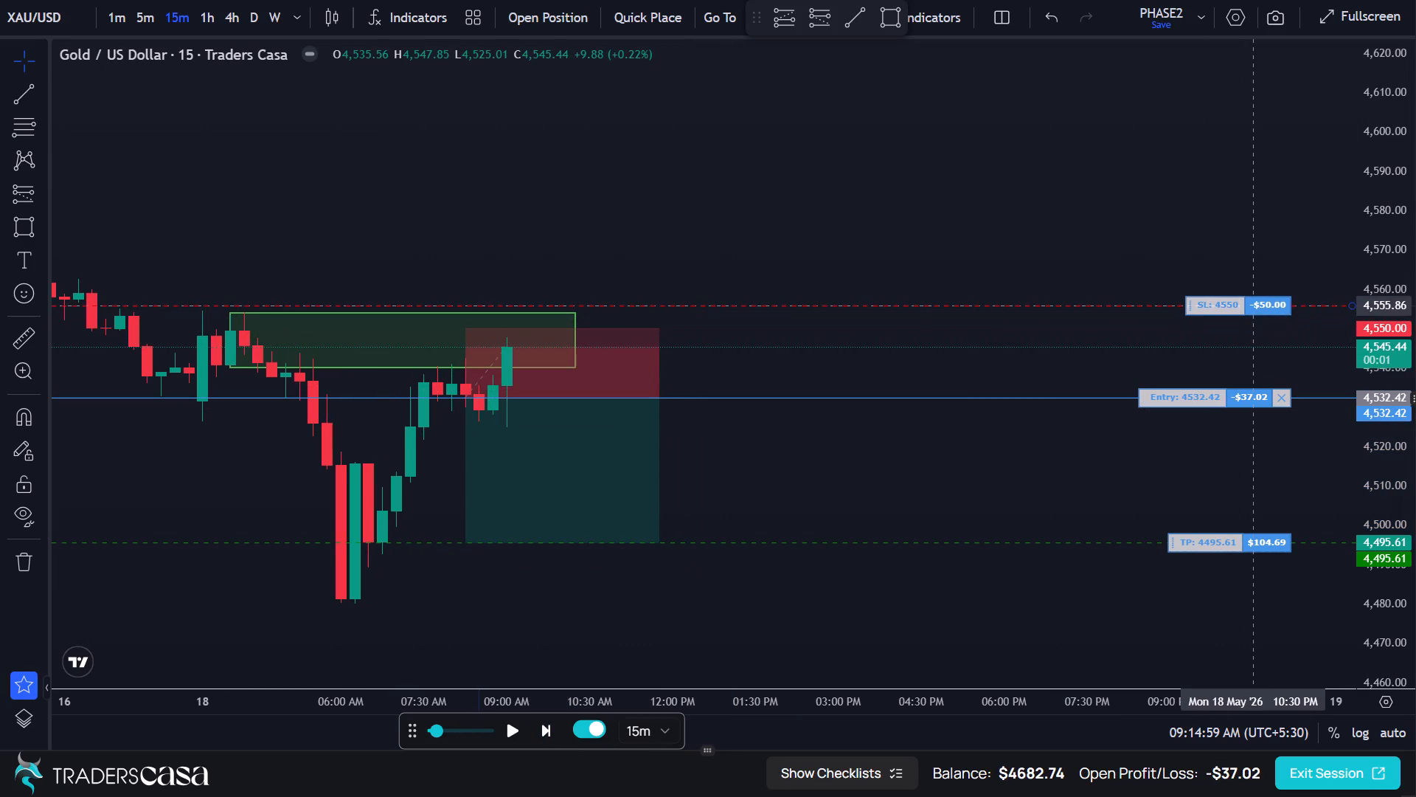
{"action": "left_click_drag", "start_coordinate": [1249, 306], "coordinate": [1249, 299]}
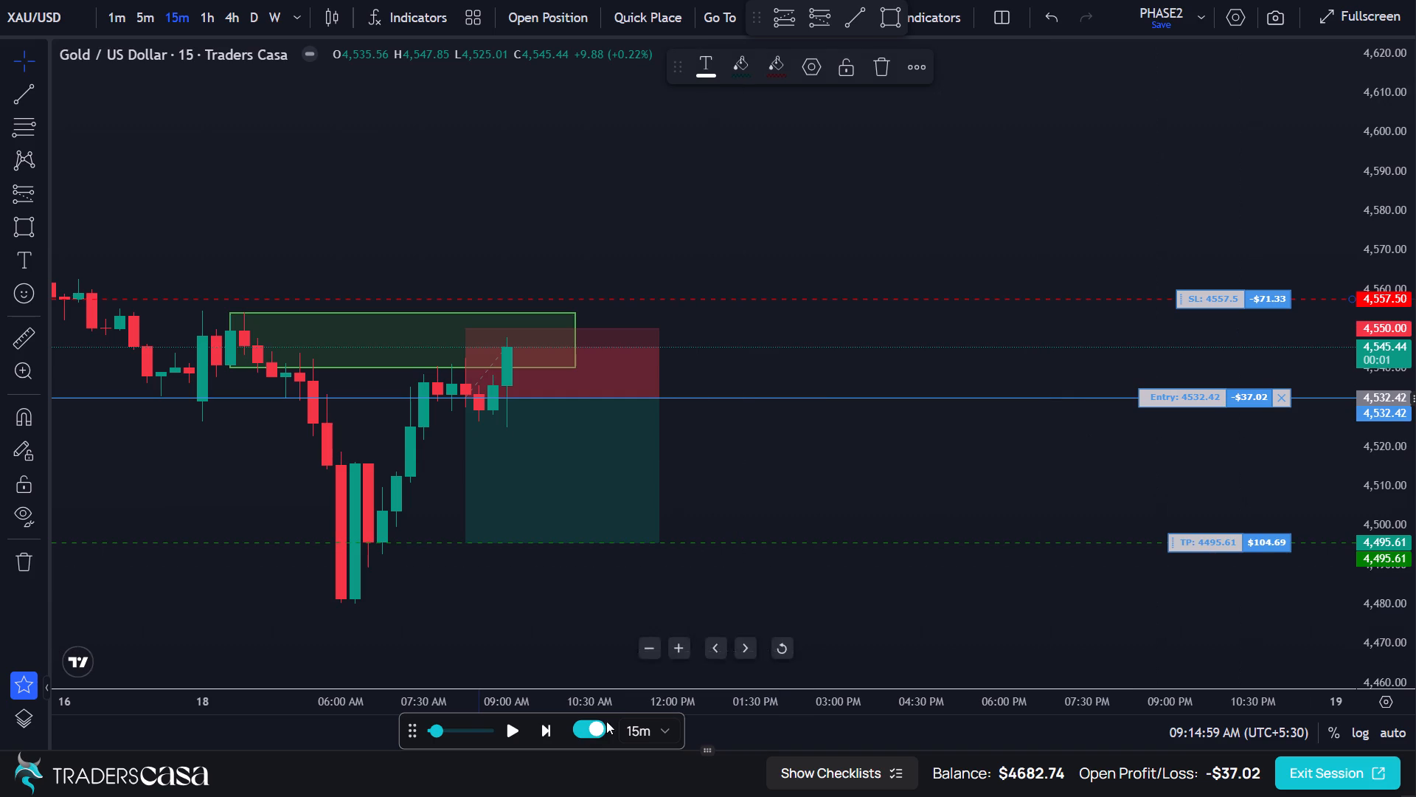
Advance the 15-minute replay candle by candle to 11:59:59 AM to play out the short trade.
{"action": "left_click", "coordinate": [544, 725]}
{"action": "left_click", "coordinate": [544, 725]}
{"action": "triple_click", "coordinate": [544, 725]}
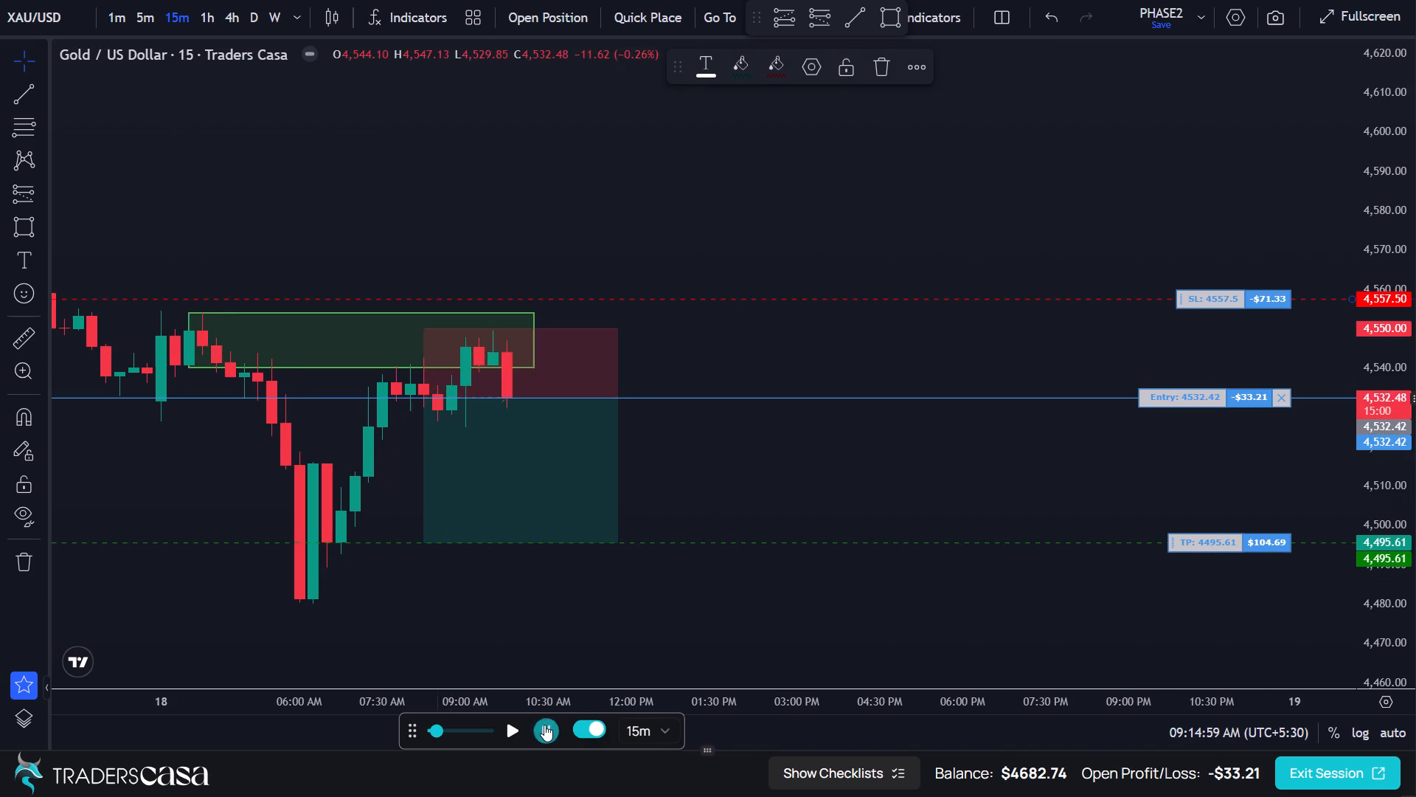
{"action": "triple_click", "coordinate": [544, 725]}
{"action": "triple_click", "coordinate": [544, 725]}
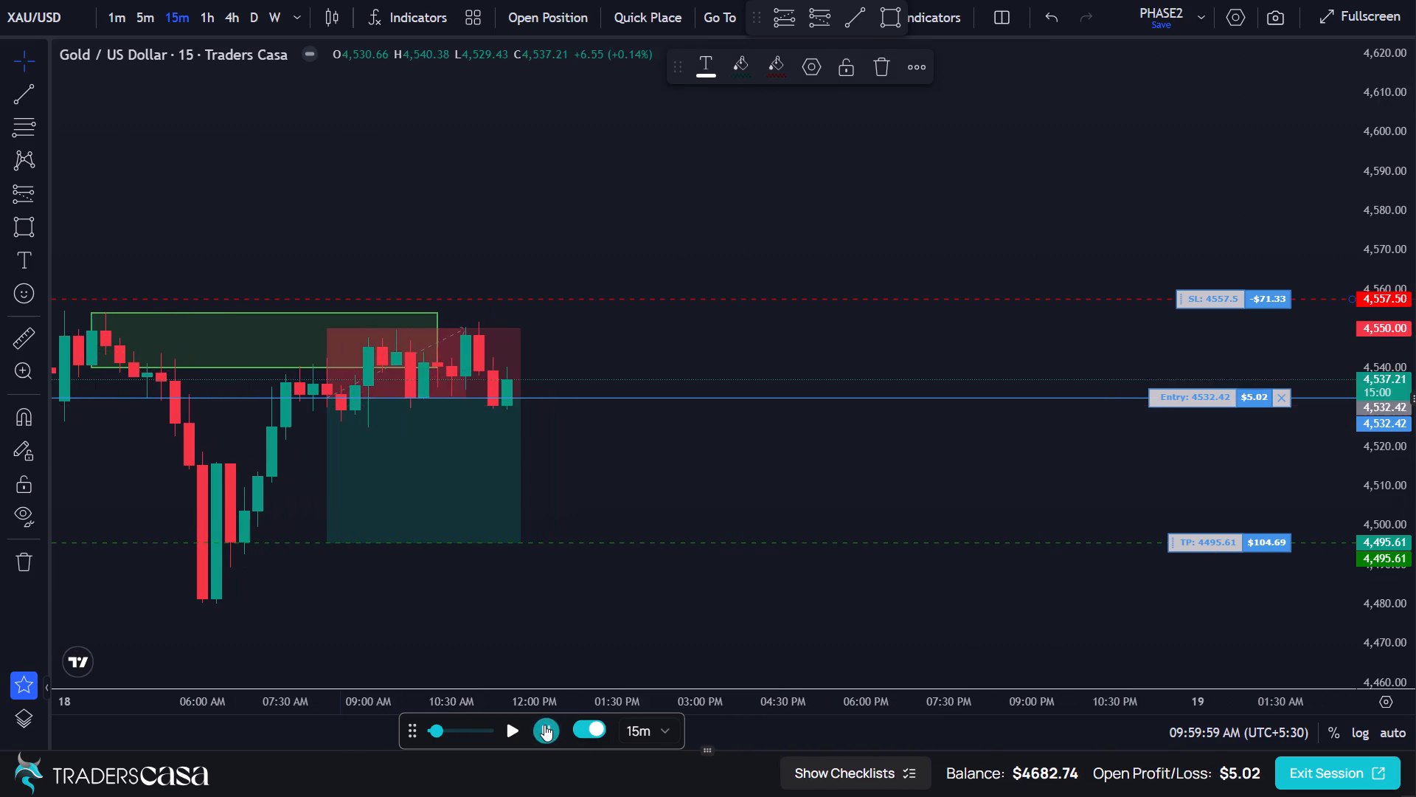
{"action": "triple_click", "coordinate": [544, 725]}
{"action": "triple_click", "coordinate": [544, 725]}
{"action": "left_click", "coordinate": [544, 725]}
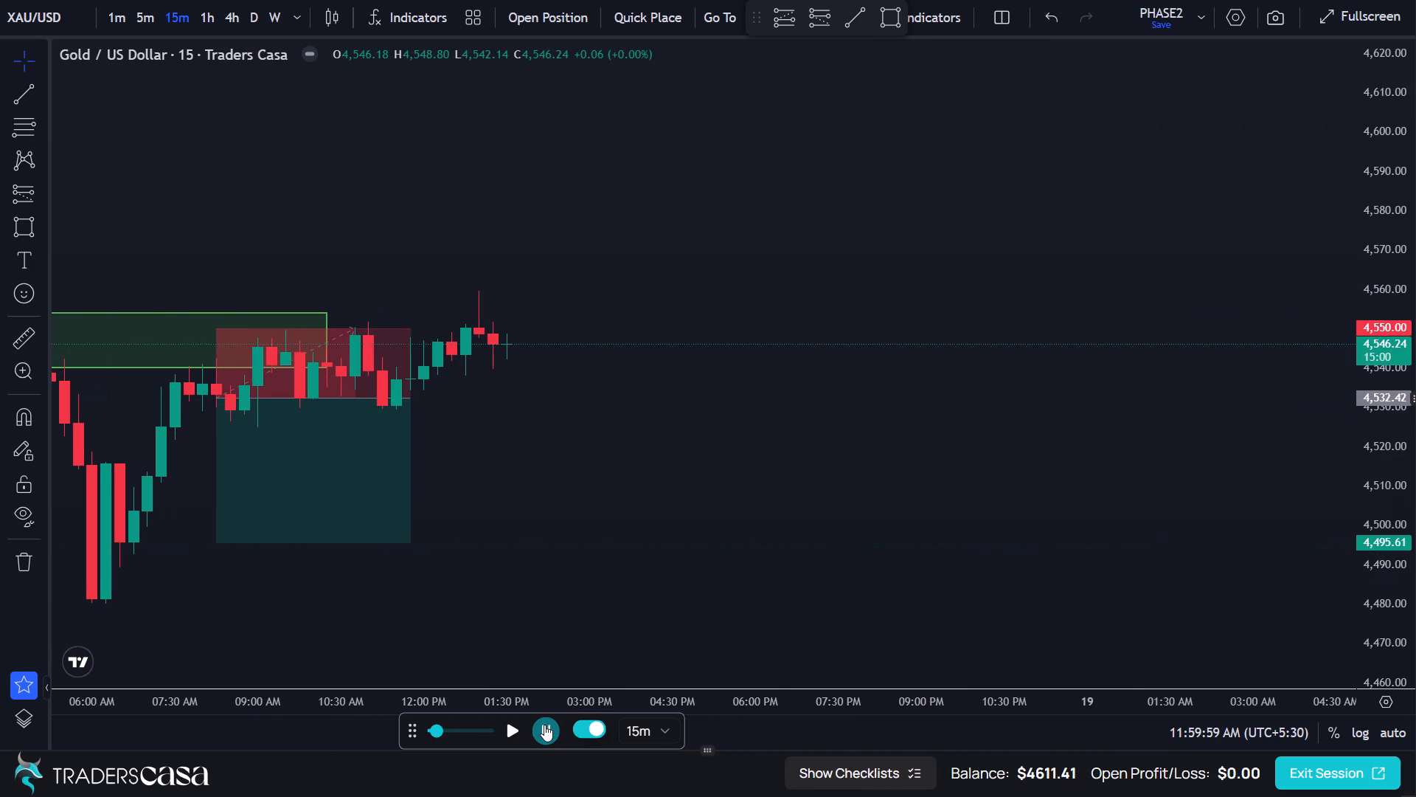
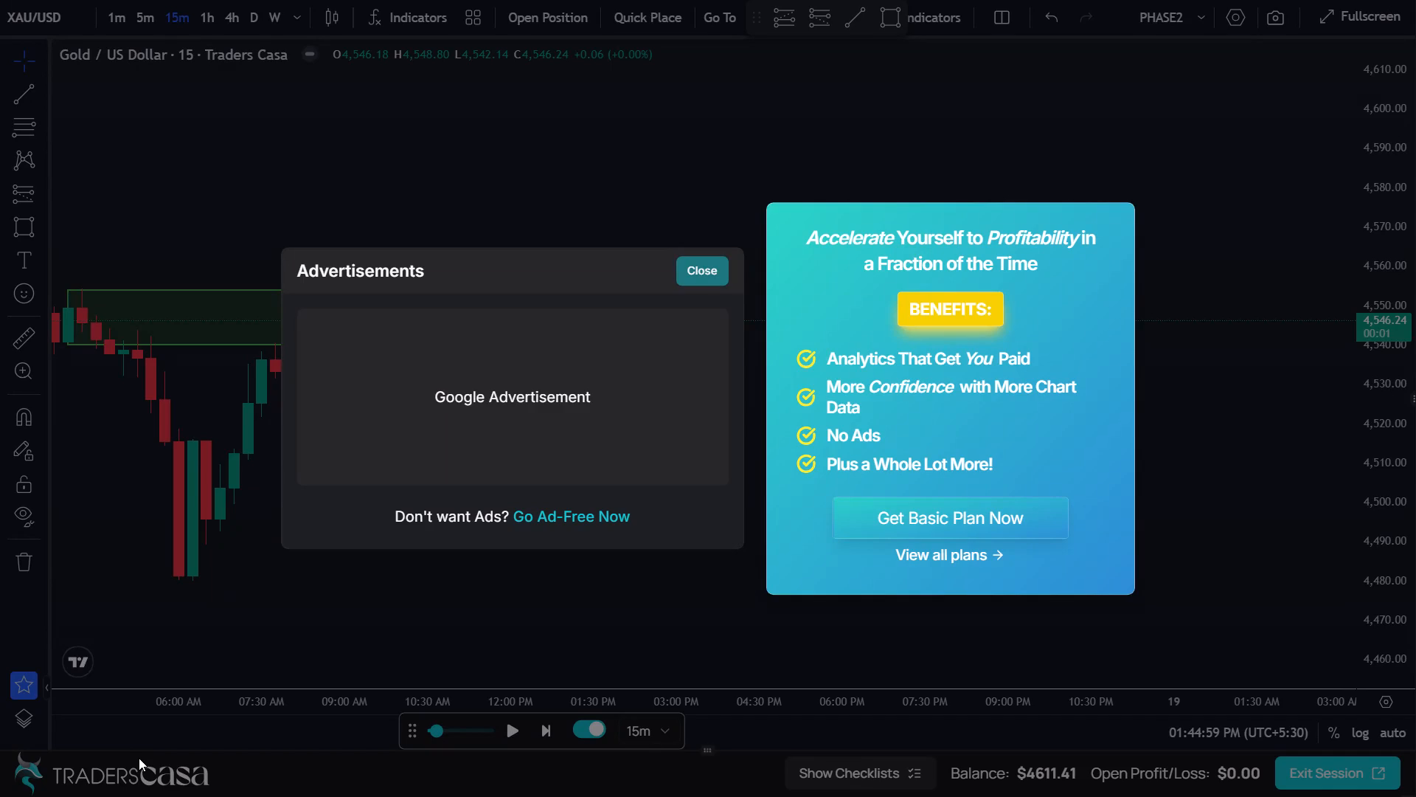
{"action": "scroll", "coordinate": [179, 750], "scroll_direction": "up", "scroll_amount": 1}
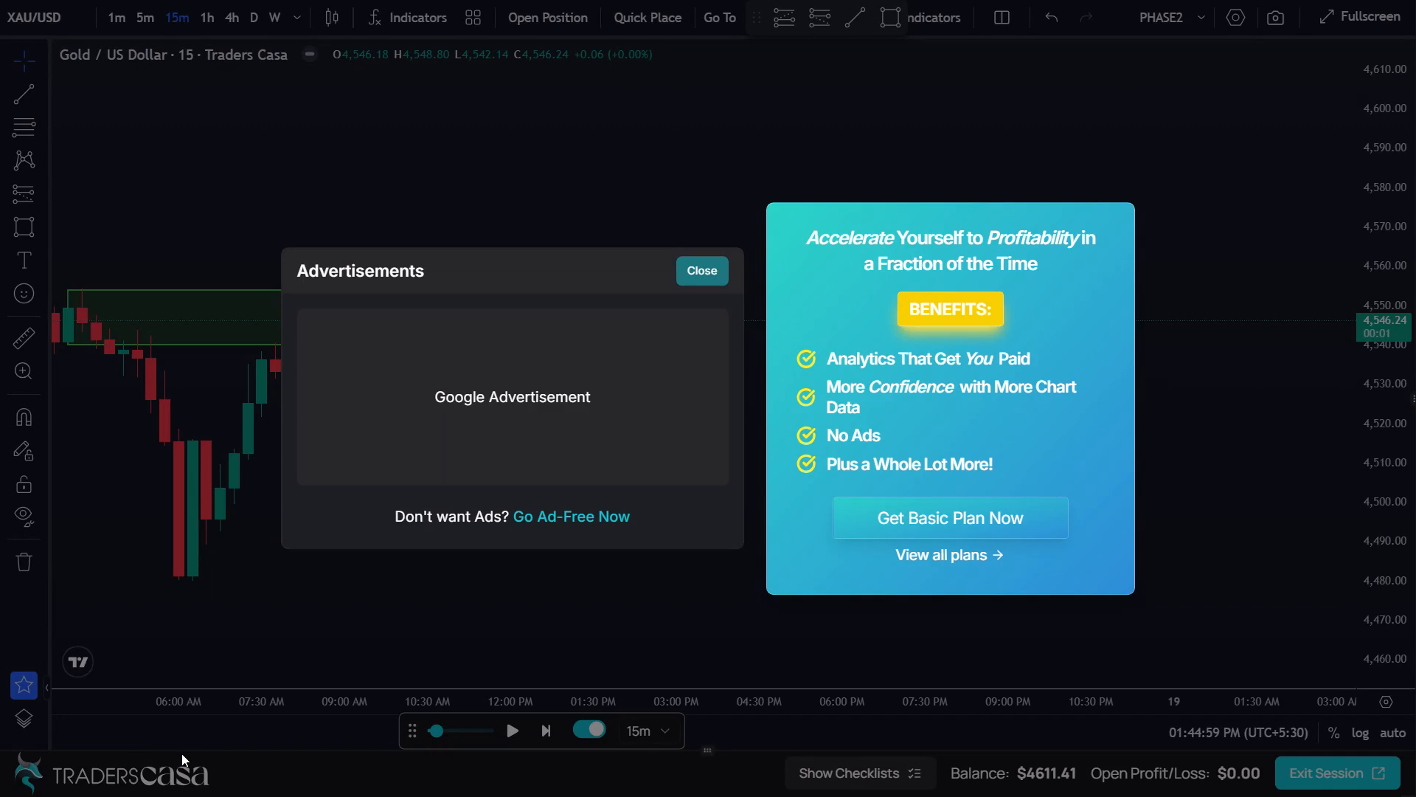
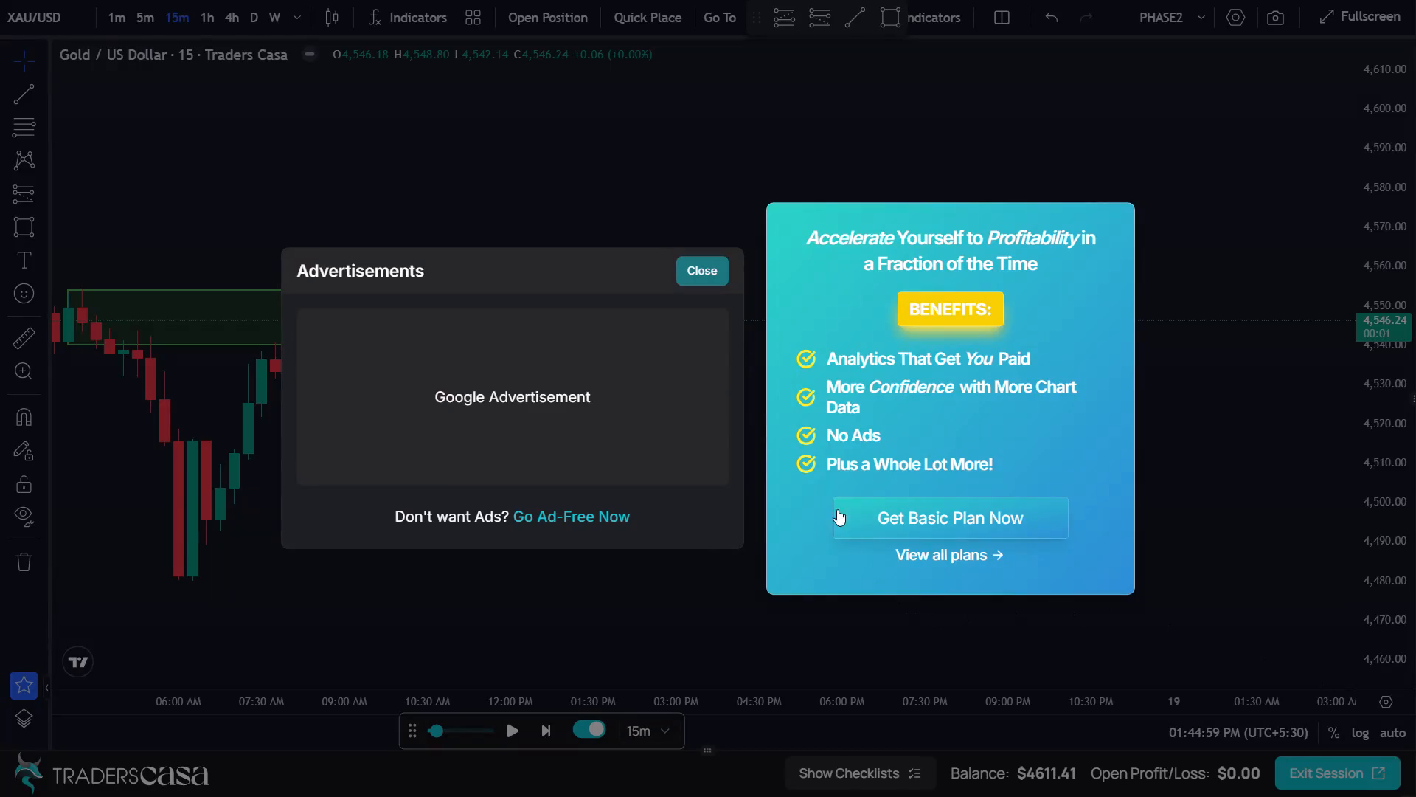
Dismiss the advertisement covering the XAU/USD chart.
{"action": "left_click", "coordinate": [705, 283]}
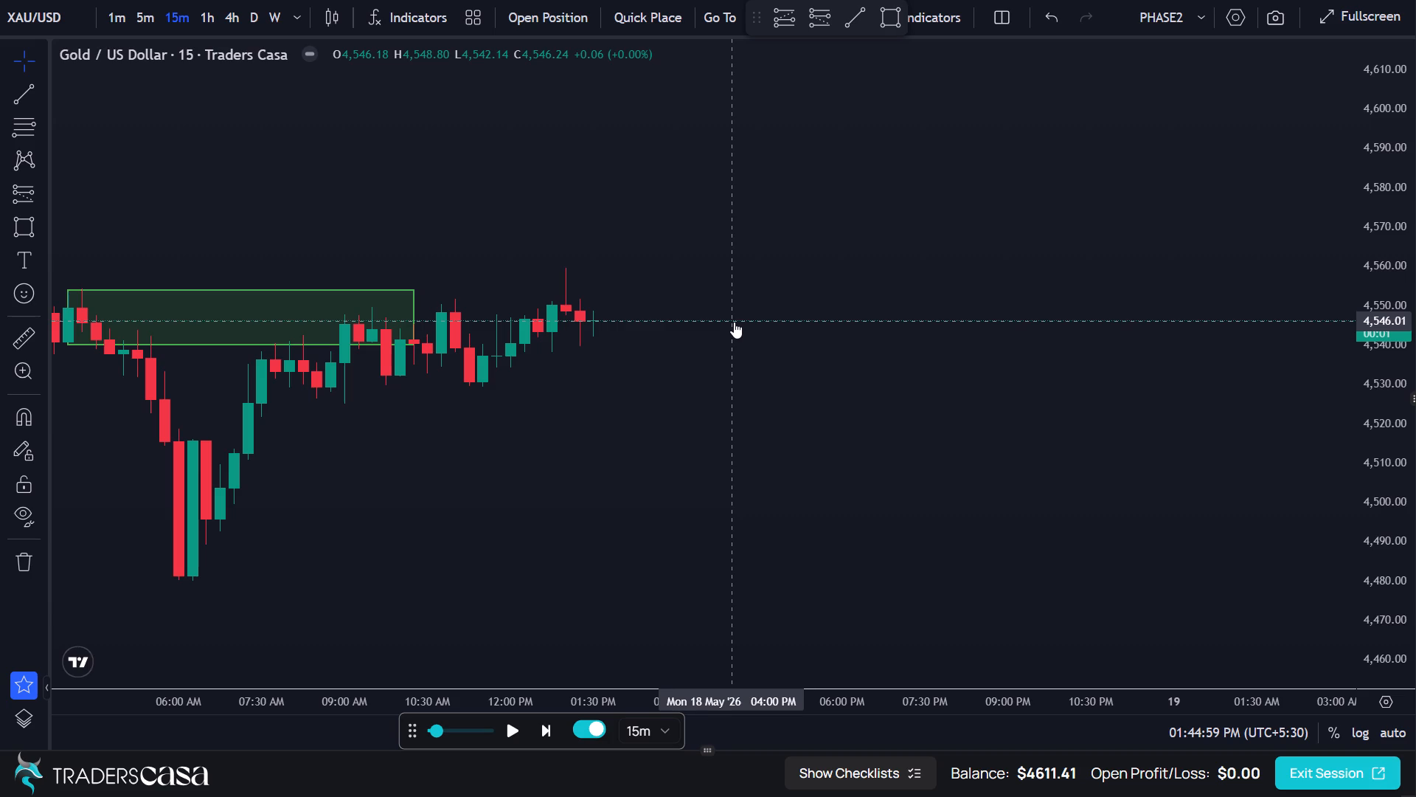
Extend the green zone rectangle forward in time so its end reaches about 11:15 AM on 18 May.
{"action": "left_click_drag", "start_coordinate": [542, 496], "coordinate": [841, 381]}
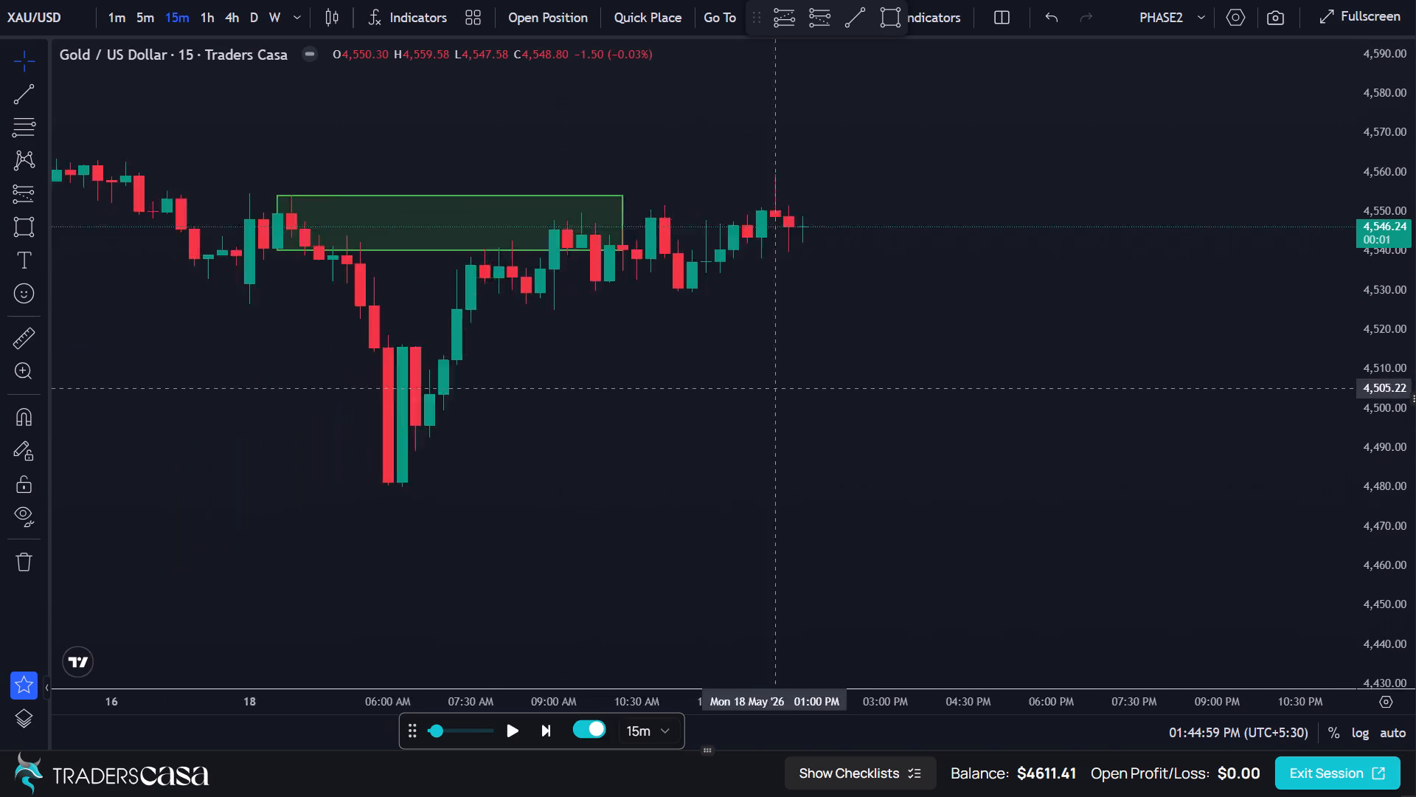
{"action": "left_click_drag", "start_coordinate": [841, 381], "coordinate": [843, 381]}
{"action": "left_click_drag", "start_coordinate": [693, 216], "coordinate": [747, 218]}
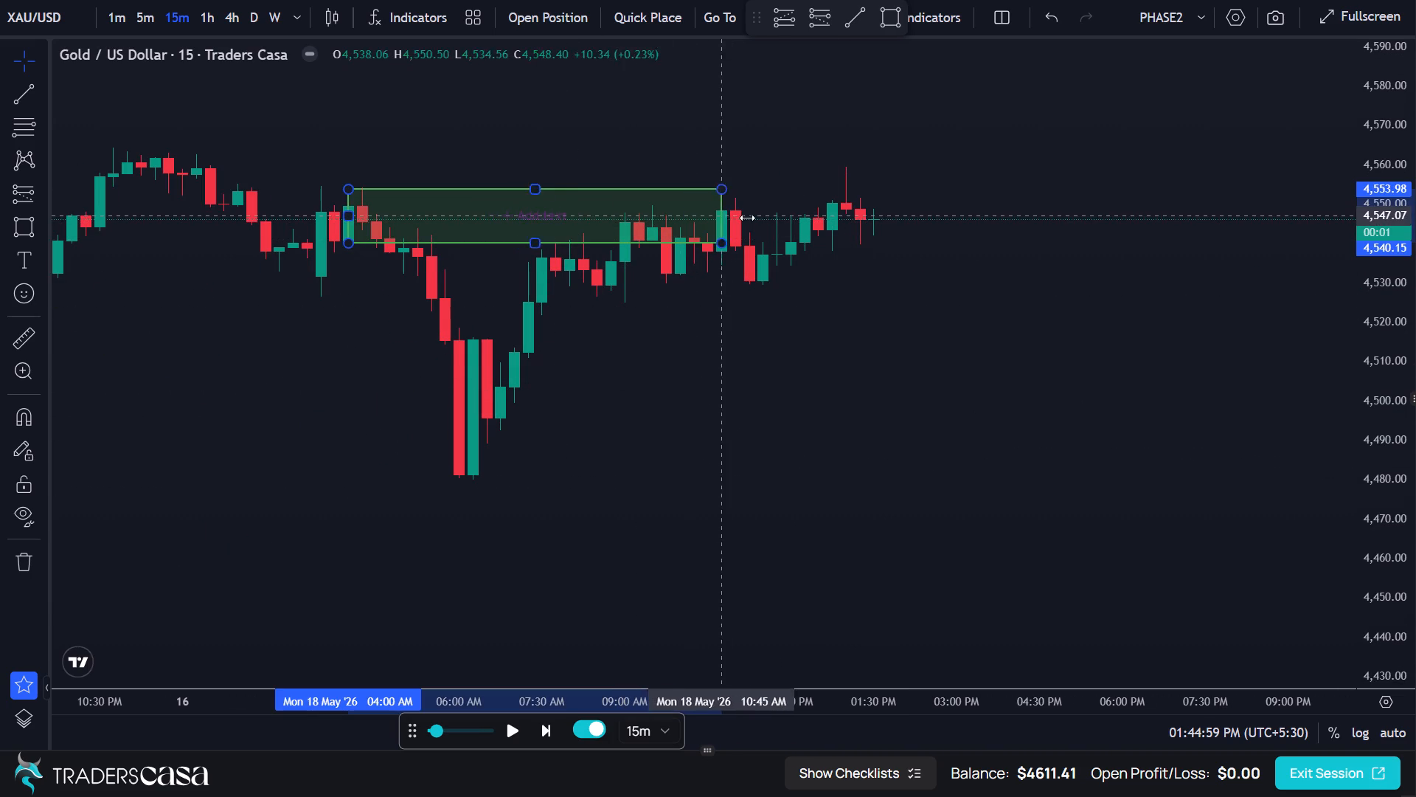
{"action": "left_click_drag", "start_coordinate": [747, 218], "coordinate": [746, 221]}
{"action": "left_click_drag", "start_coordinate": [921, 258], "coordinate": [902, 262]}
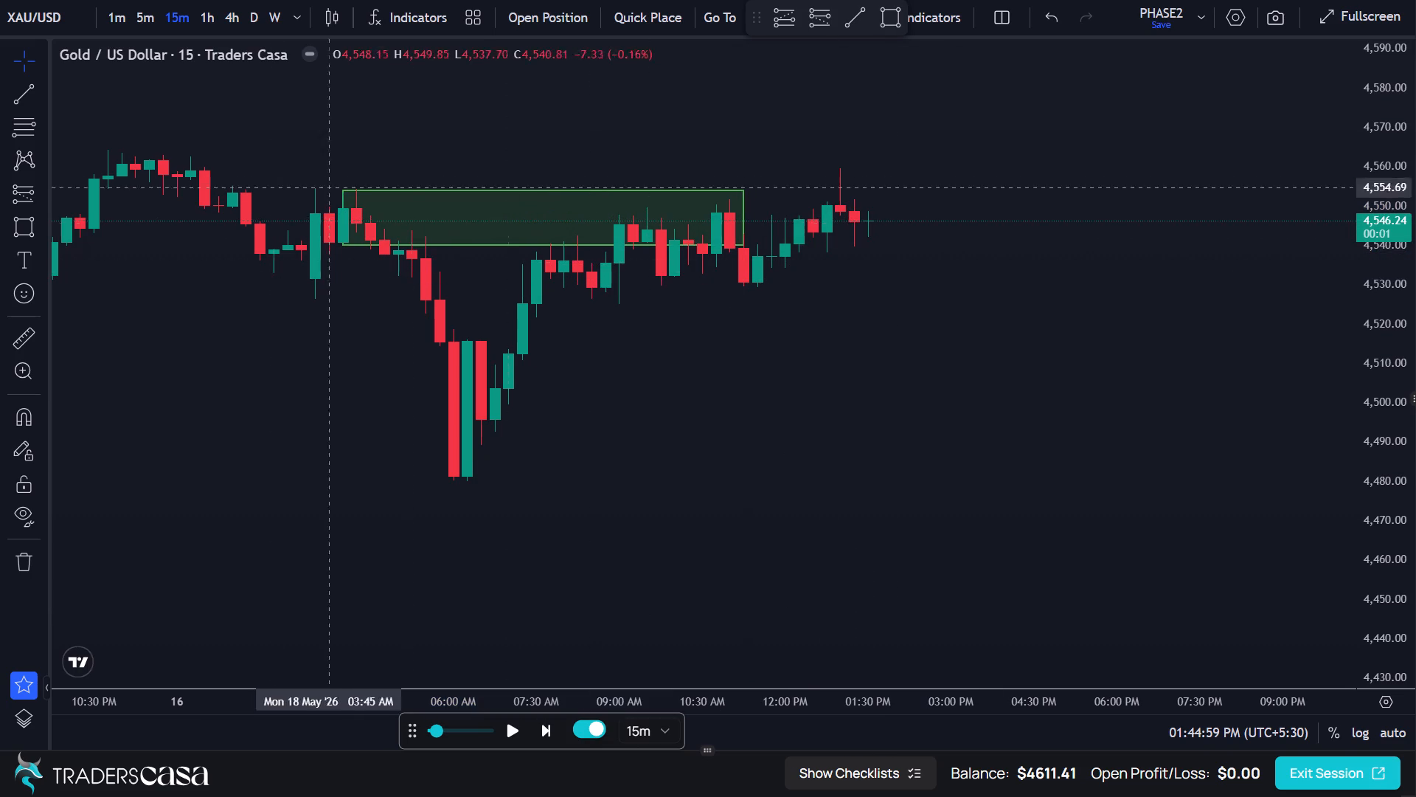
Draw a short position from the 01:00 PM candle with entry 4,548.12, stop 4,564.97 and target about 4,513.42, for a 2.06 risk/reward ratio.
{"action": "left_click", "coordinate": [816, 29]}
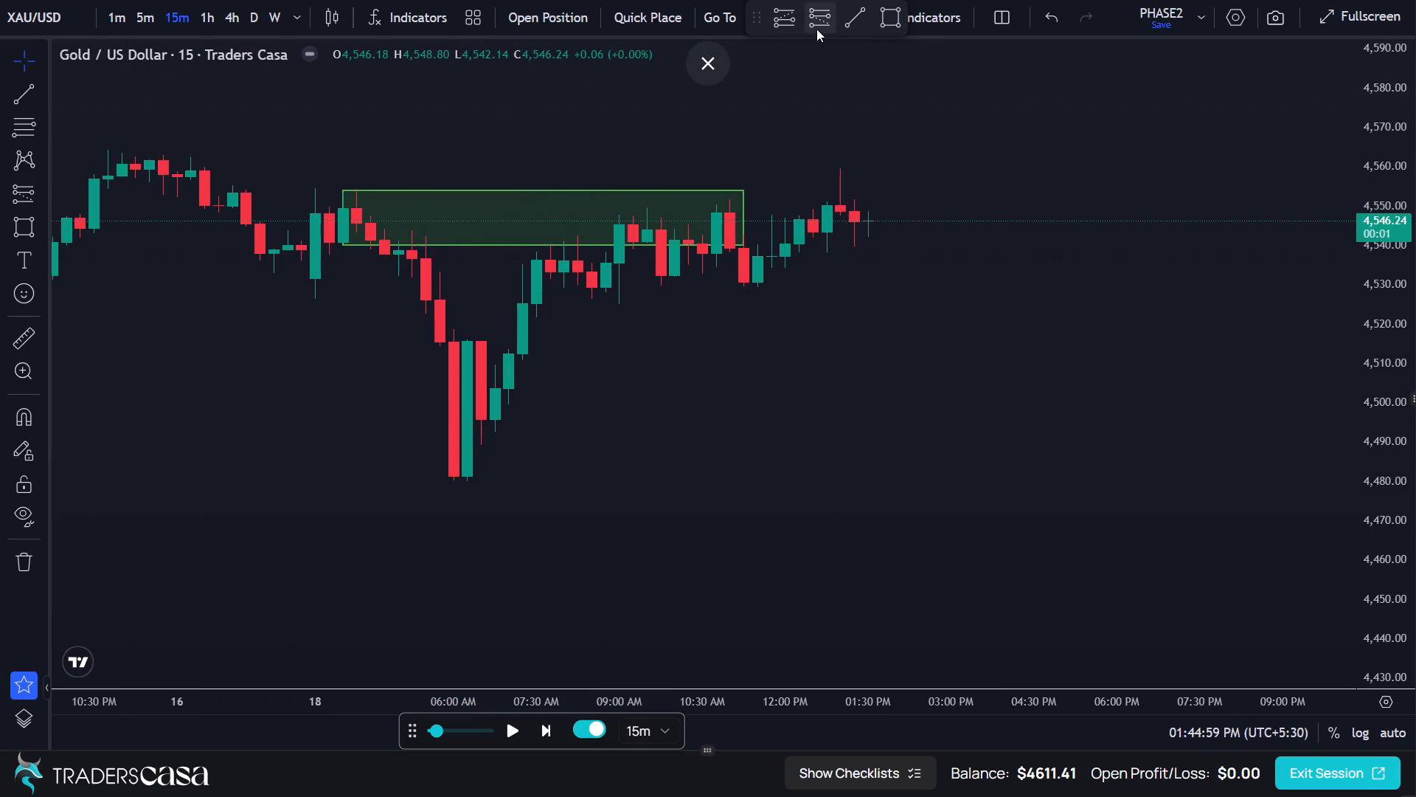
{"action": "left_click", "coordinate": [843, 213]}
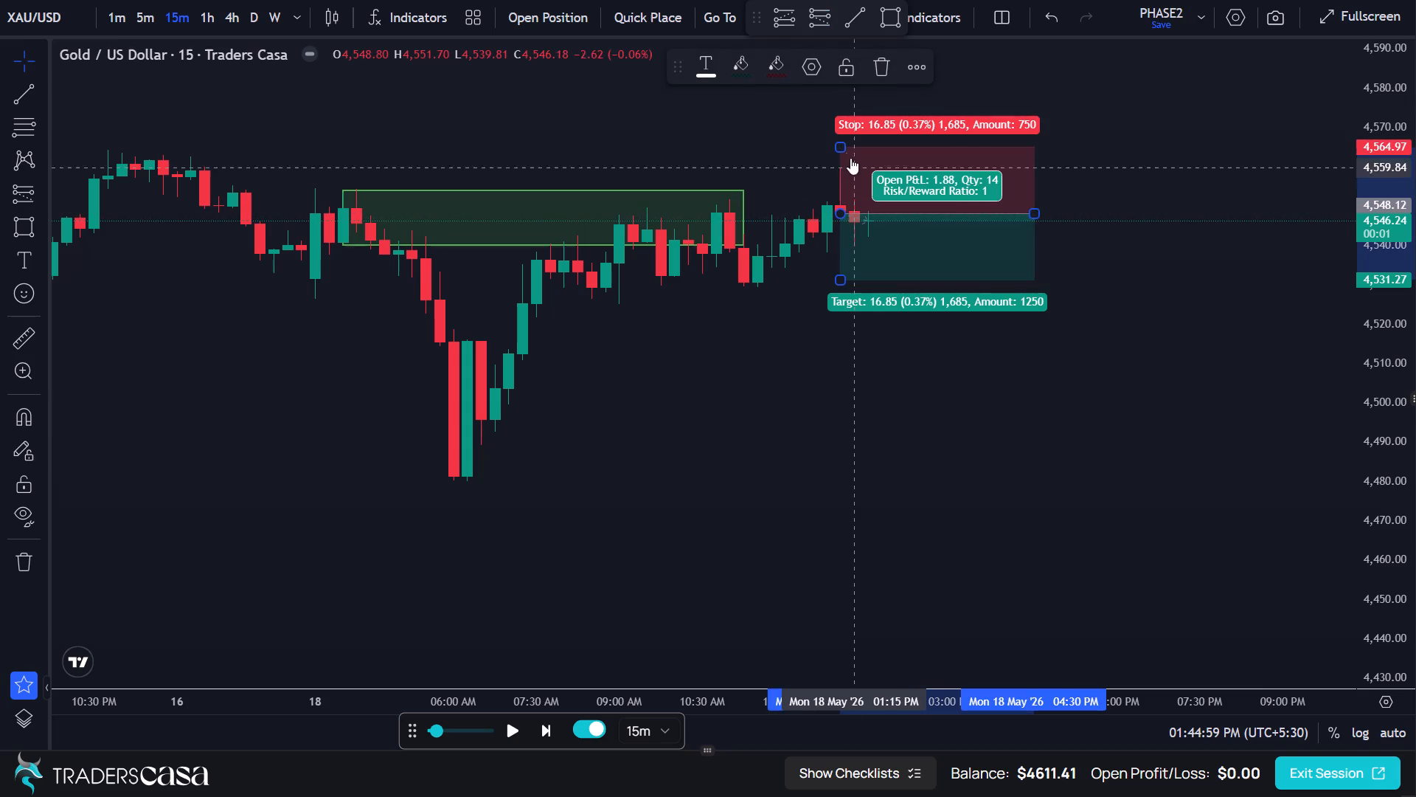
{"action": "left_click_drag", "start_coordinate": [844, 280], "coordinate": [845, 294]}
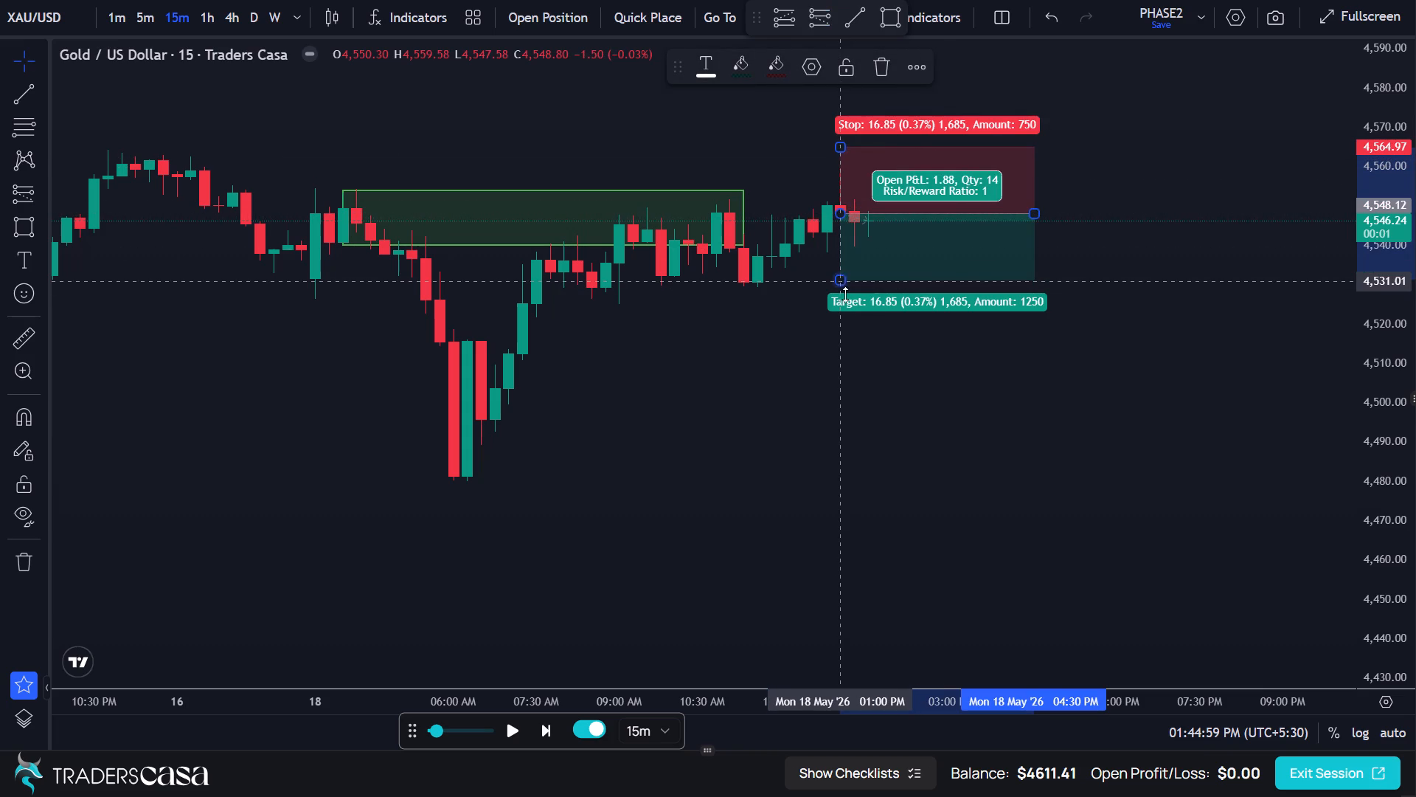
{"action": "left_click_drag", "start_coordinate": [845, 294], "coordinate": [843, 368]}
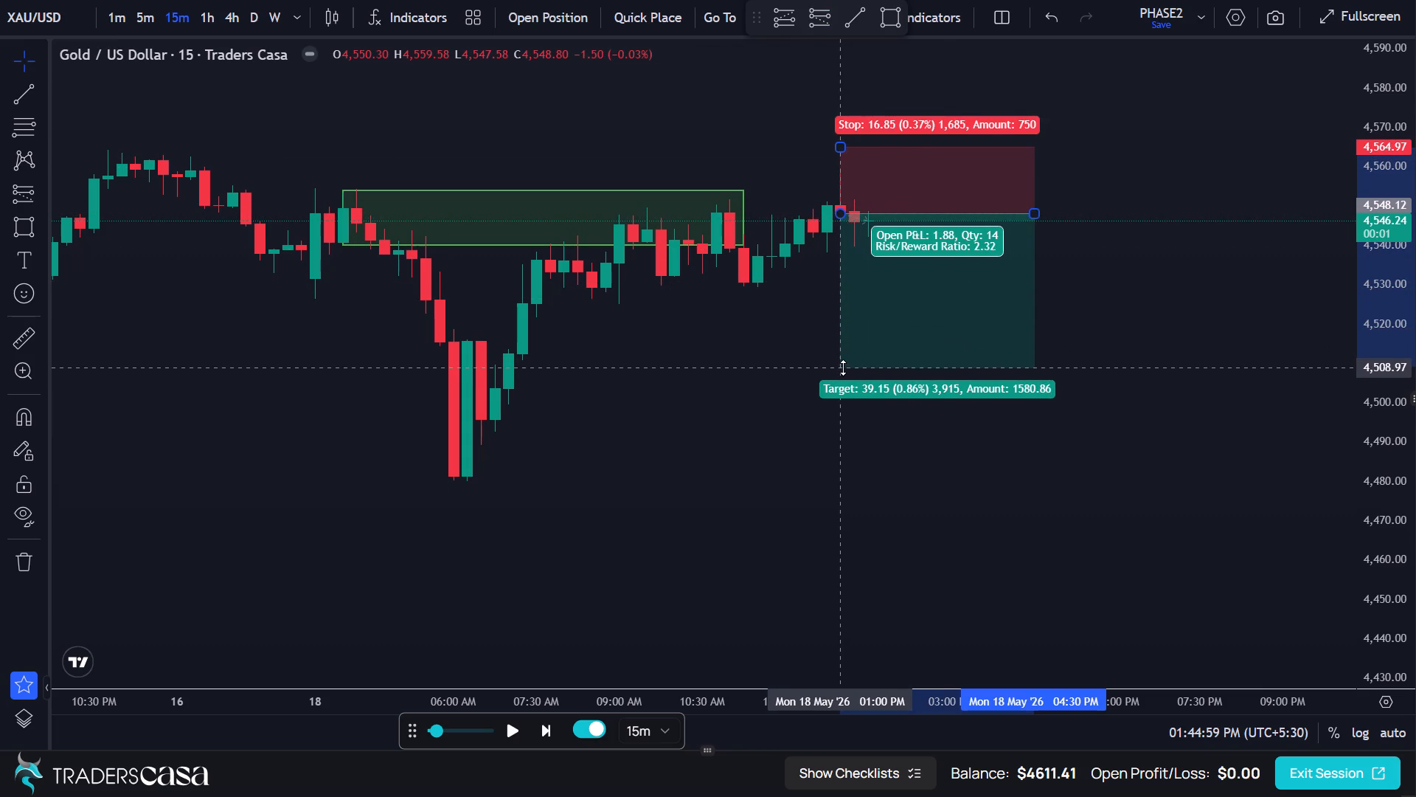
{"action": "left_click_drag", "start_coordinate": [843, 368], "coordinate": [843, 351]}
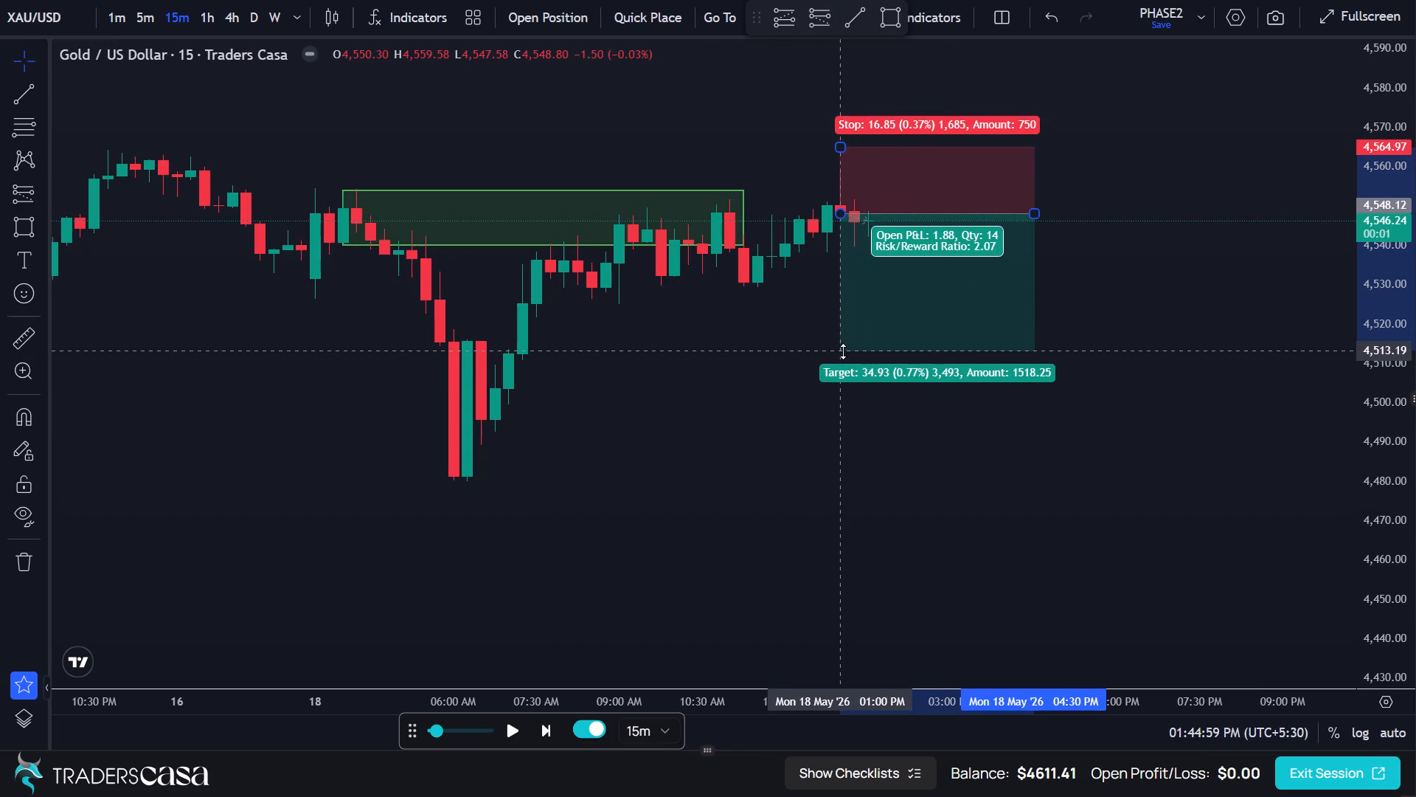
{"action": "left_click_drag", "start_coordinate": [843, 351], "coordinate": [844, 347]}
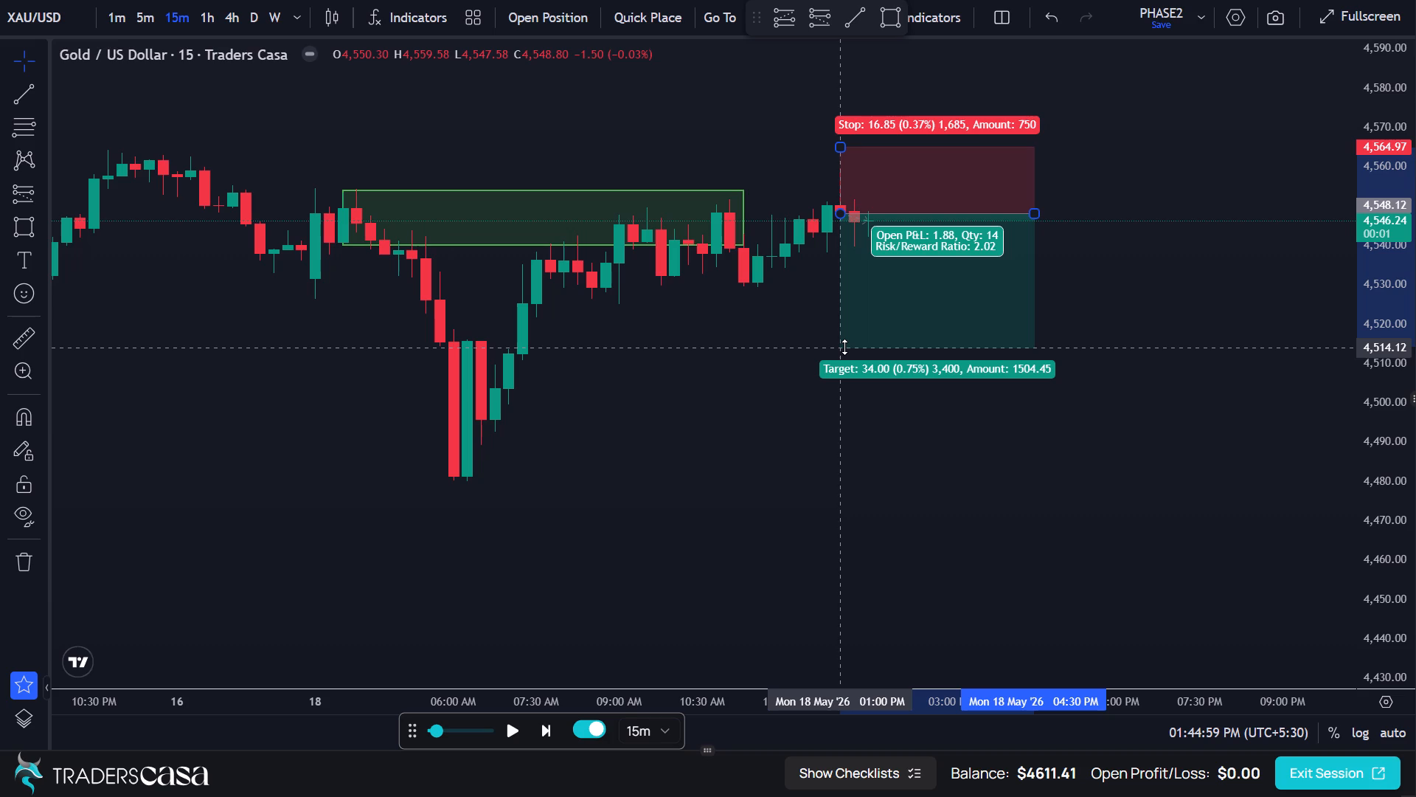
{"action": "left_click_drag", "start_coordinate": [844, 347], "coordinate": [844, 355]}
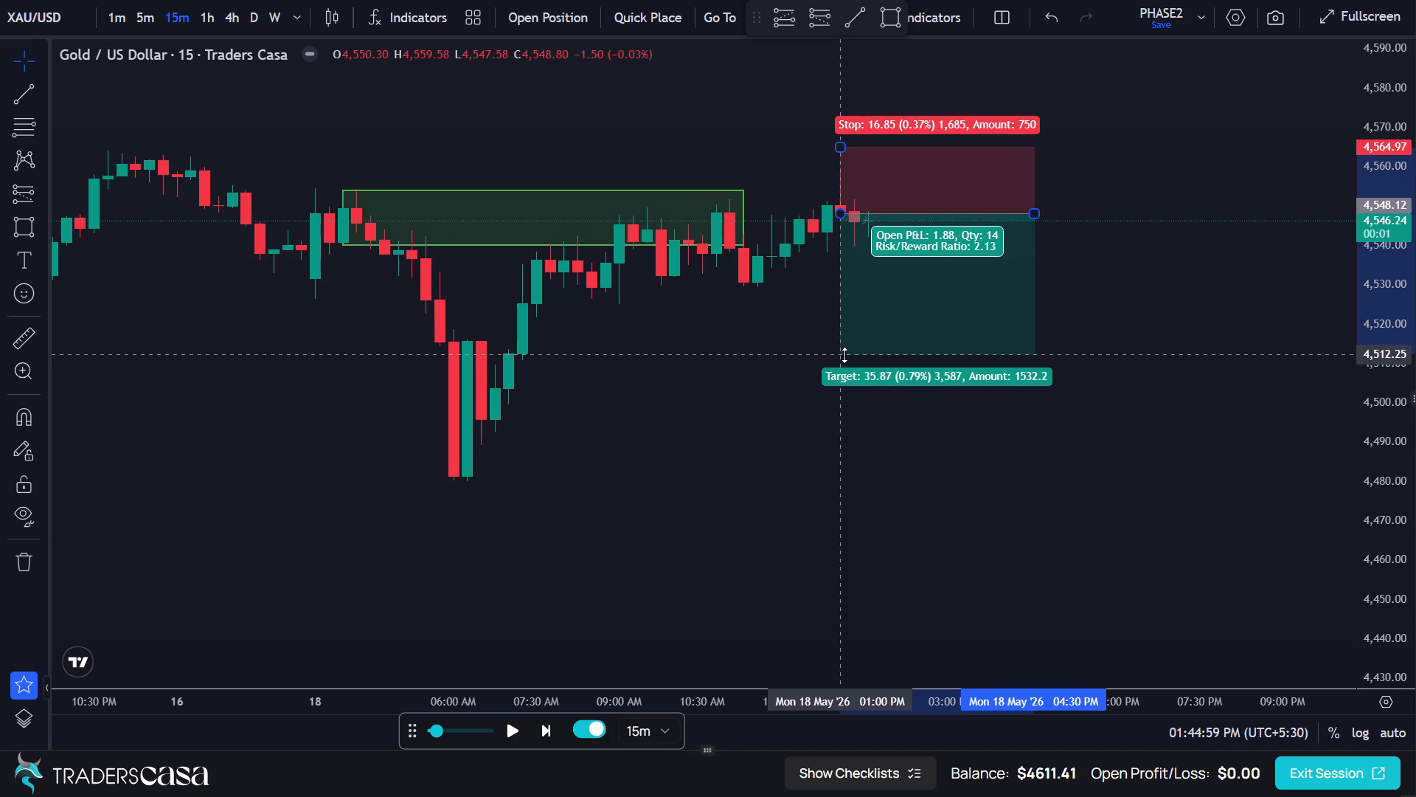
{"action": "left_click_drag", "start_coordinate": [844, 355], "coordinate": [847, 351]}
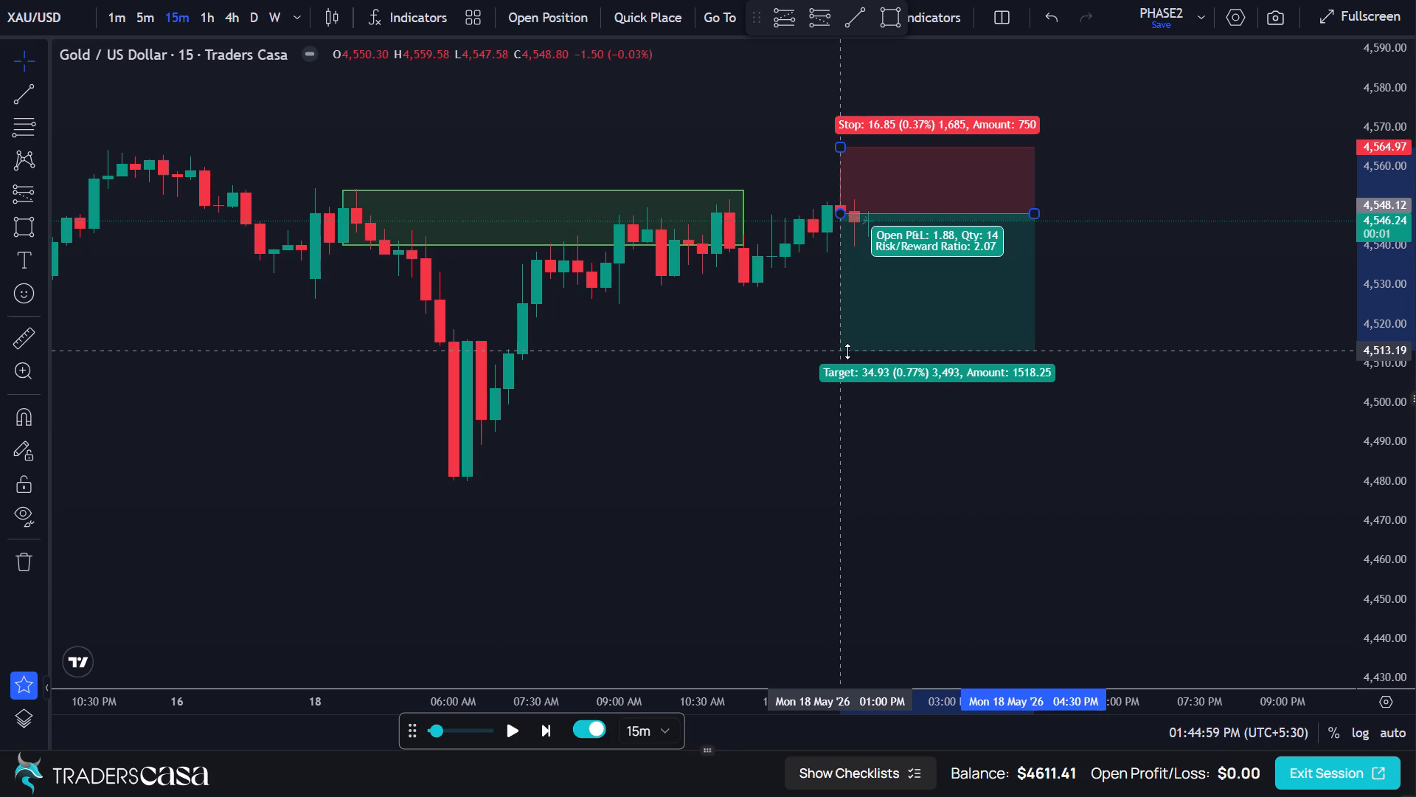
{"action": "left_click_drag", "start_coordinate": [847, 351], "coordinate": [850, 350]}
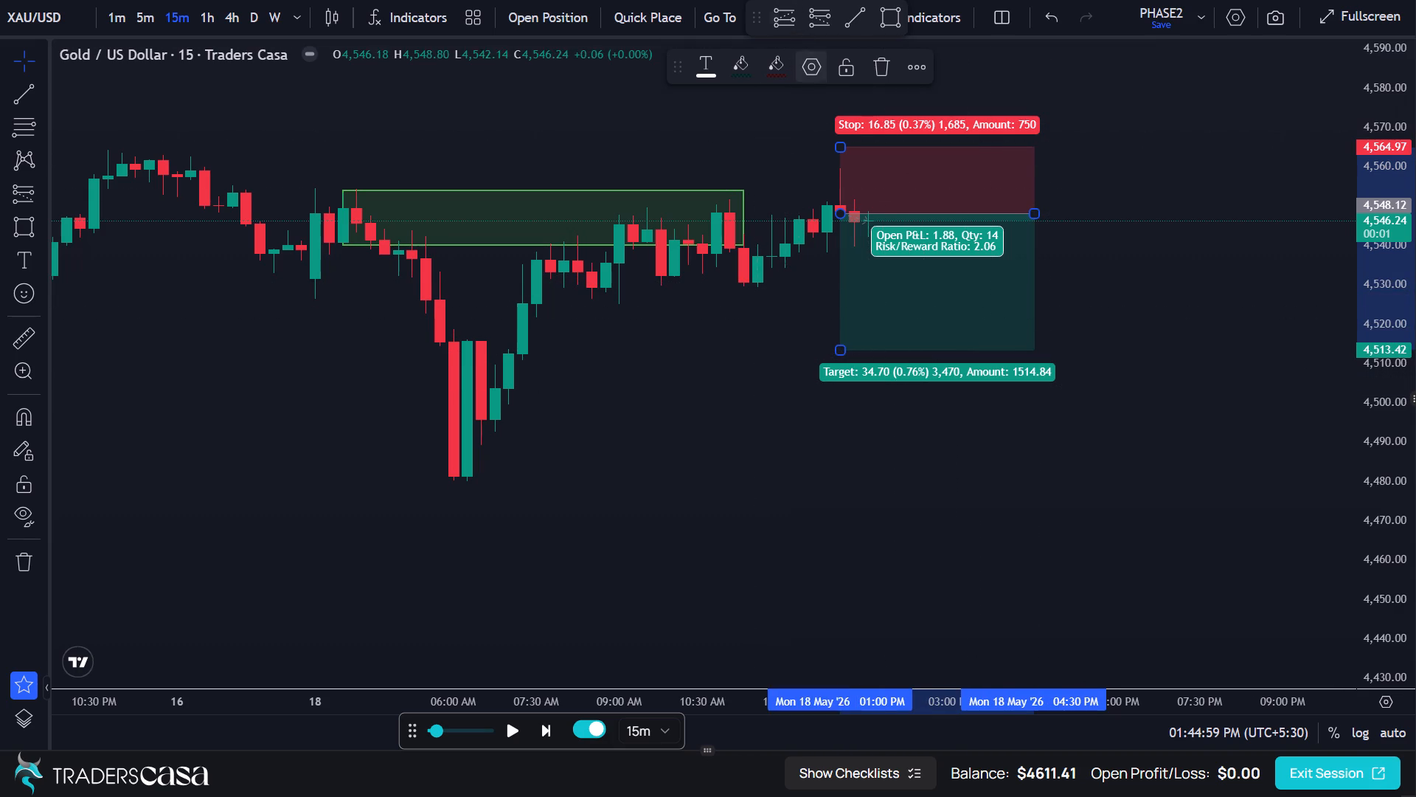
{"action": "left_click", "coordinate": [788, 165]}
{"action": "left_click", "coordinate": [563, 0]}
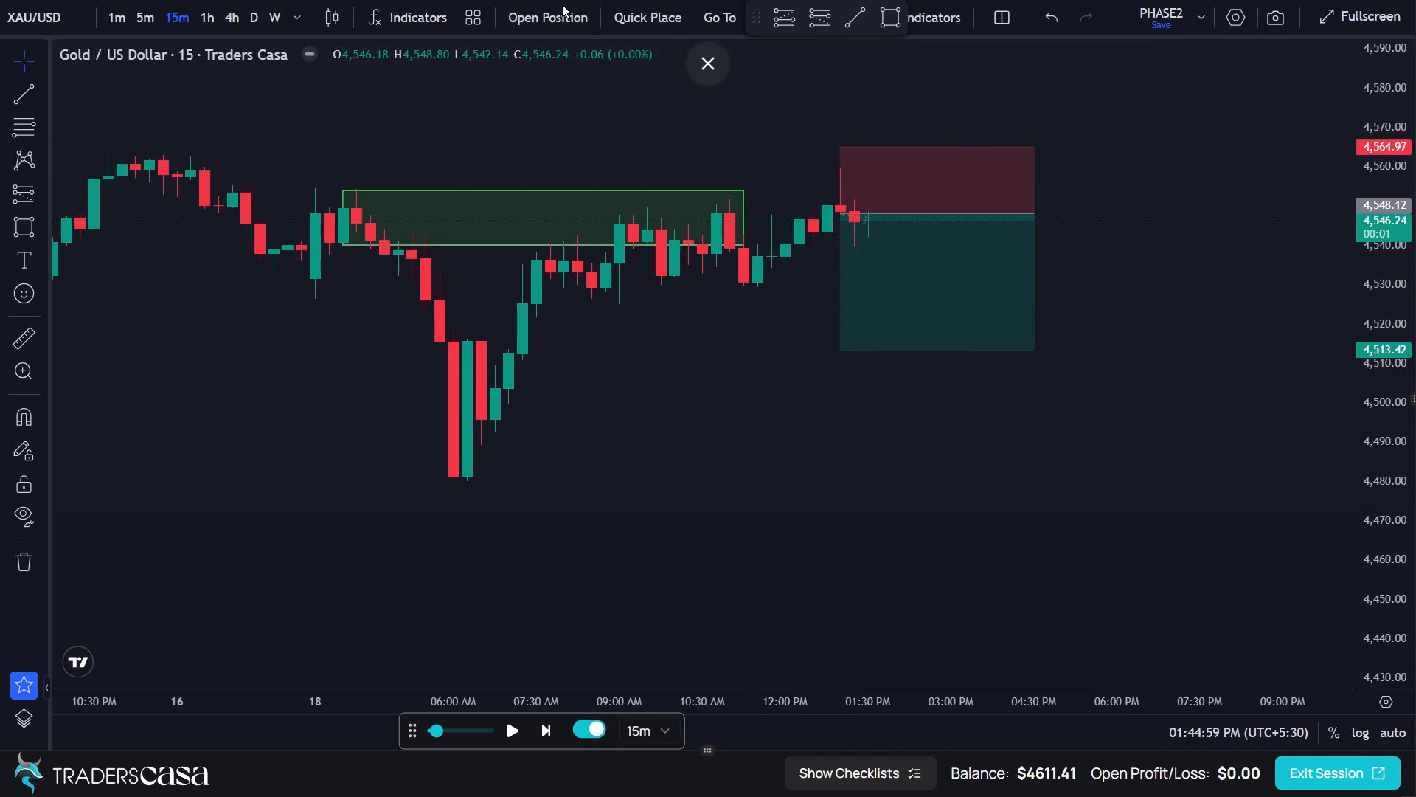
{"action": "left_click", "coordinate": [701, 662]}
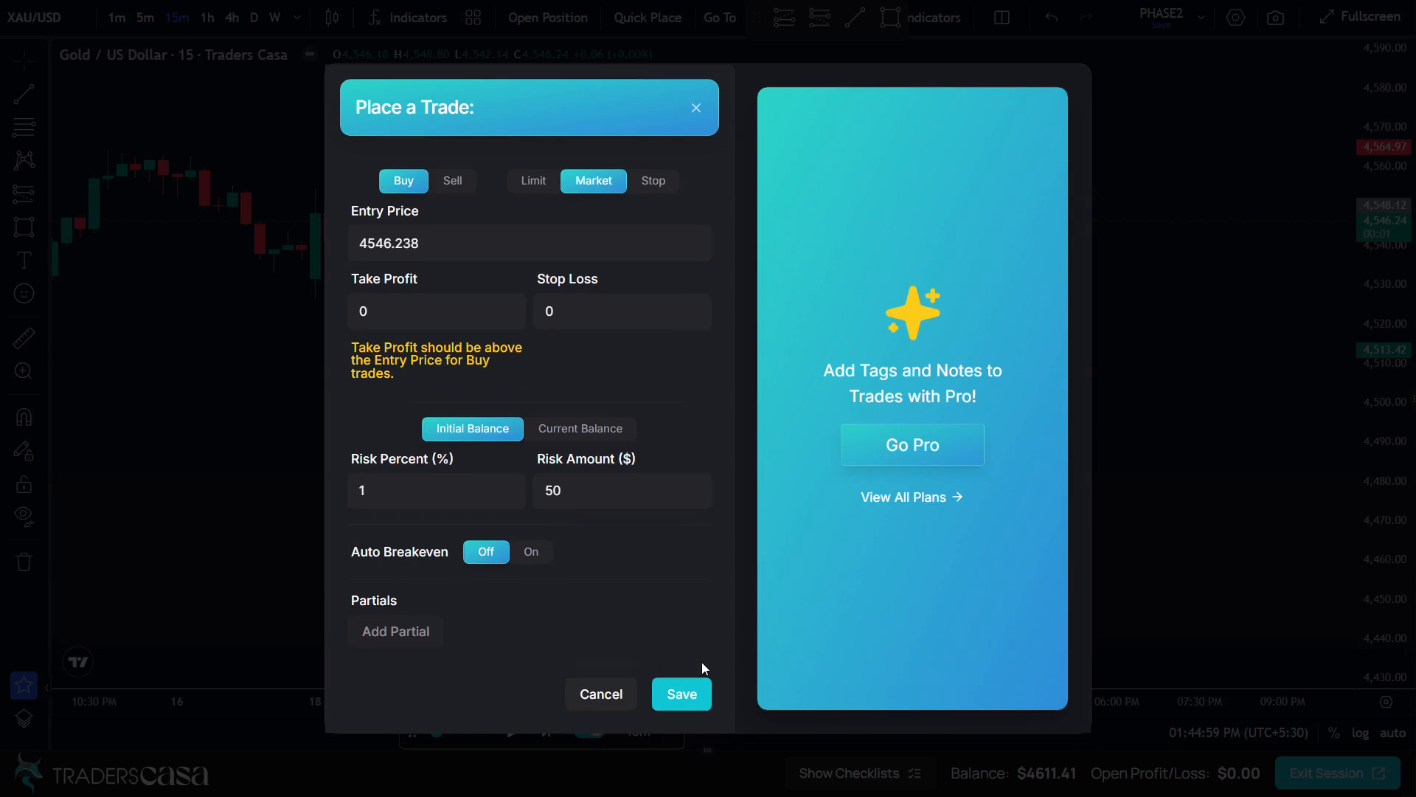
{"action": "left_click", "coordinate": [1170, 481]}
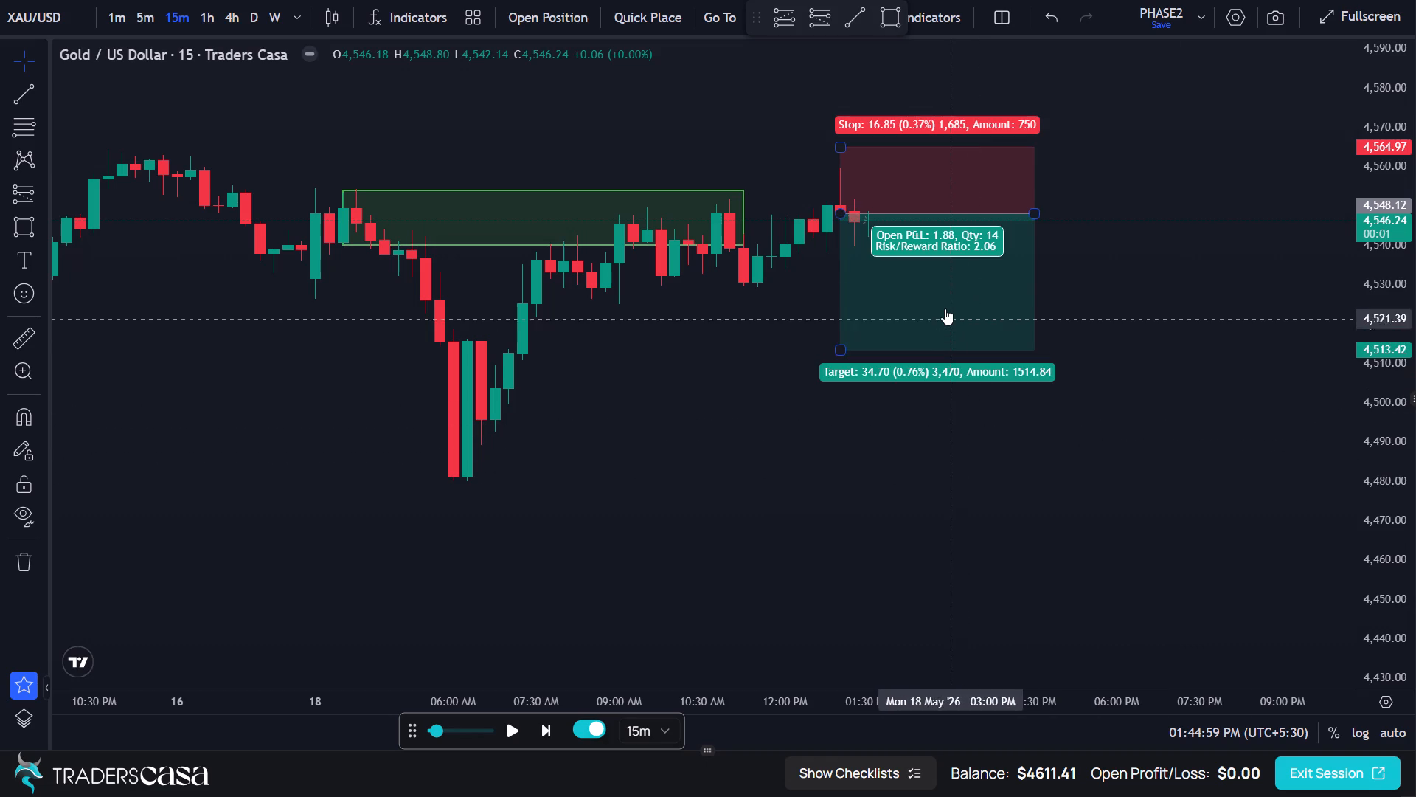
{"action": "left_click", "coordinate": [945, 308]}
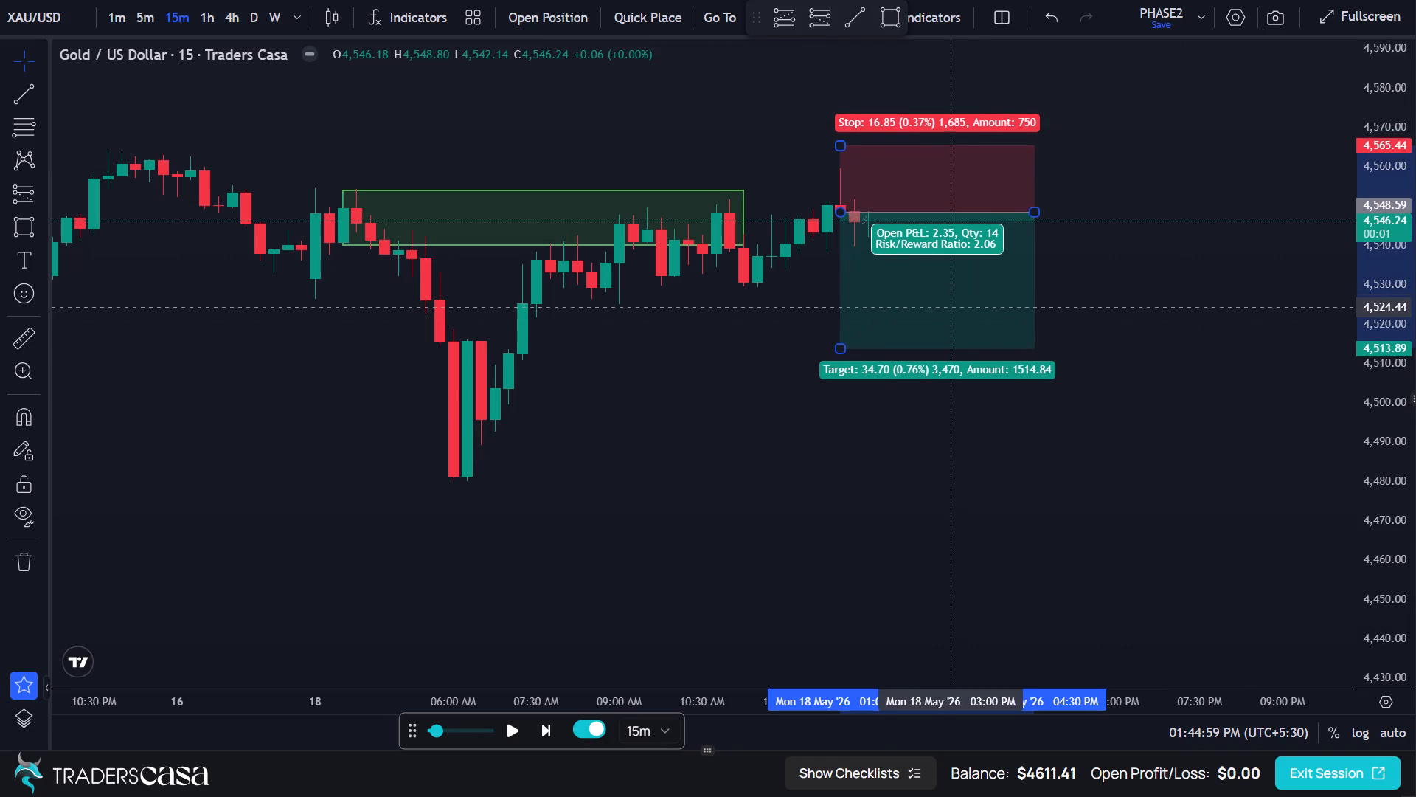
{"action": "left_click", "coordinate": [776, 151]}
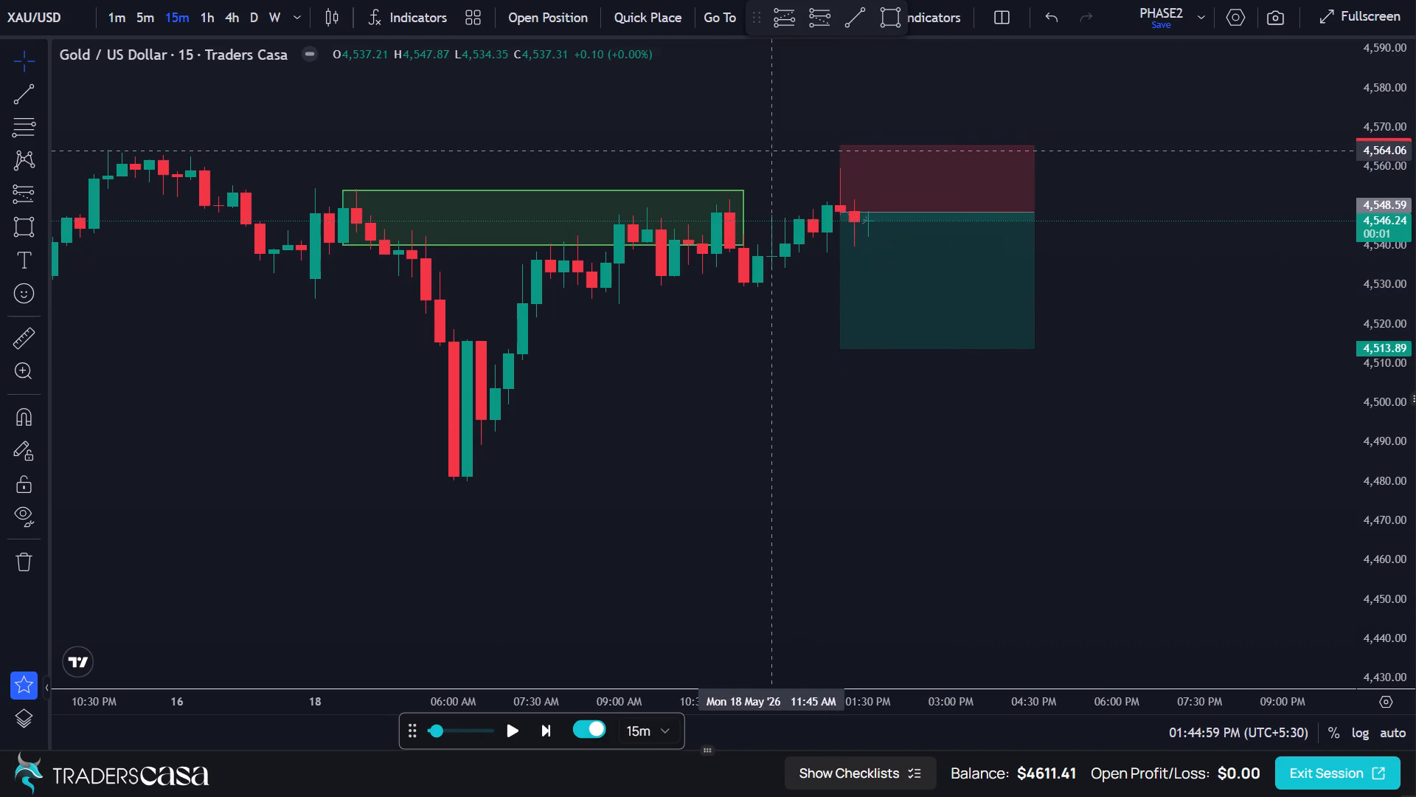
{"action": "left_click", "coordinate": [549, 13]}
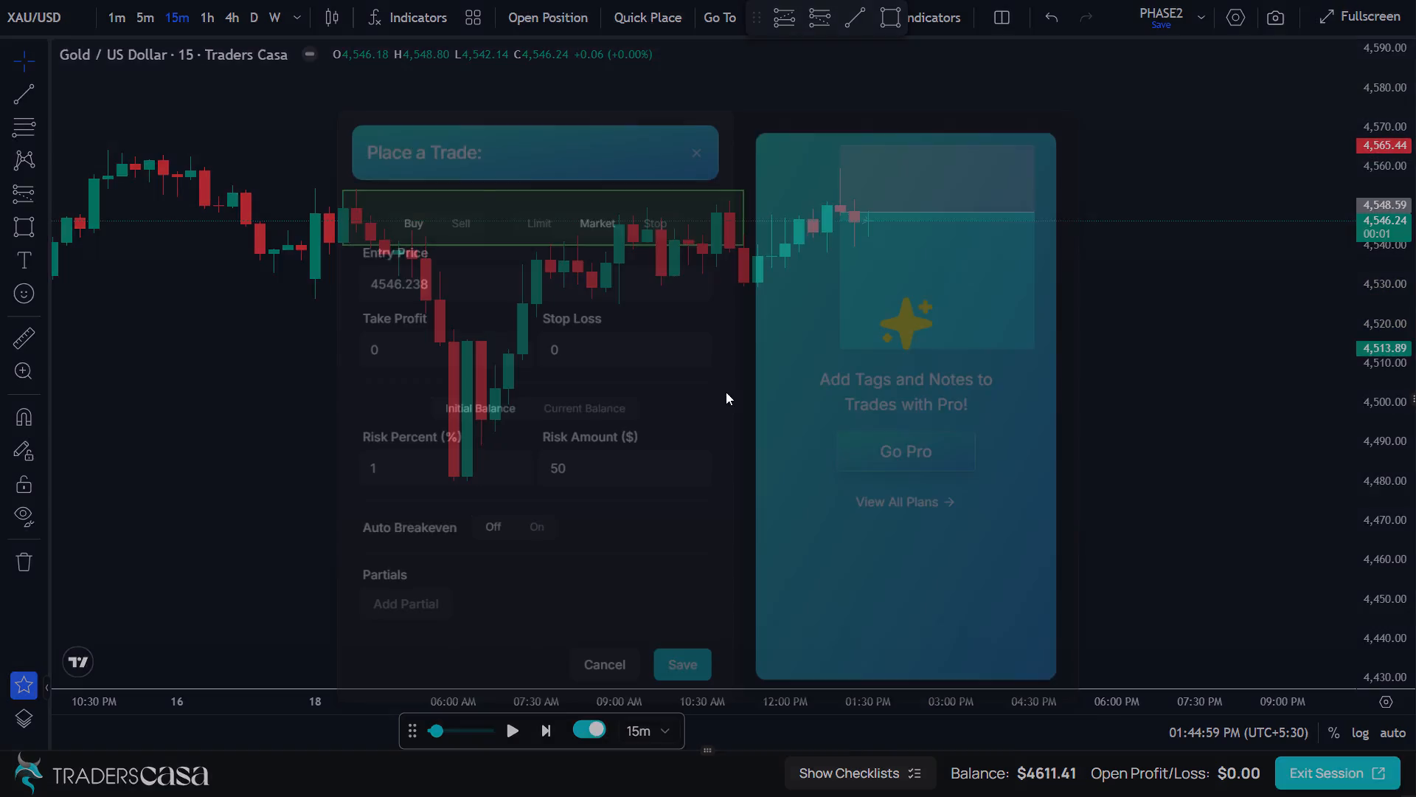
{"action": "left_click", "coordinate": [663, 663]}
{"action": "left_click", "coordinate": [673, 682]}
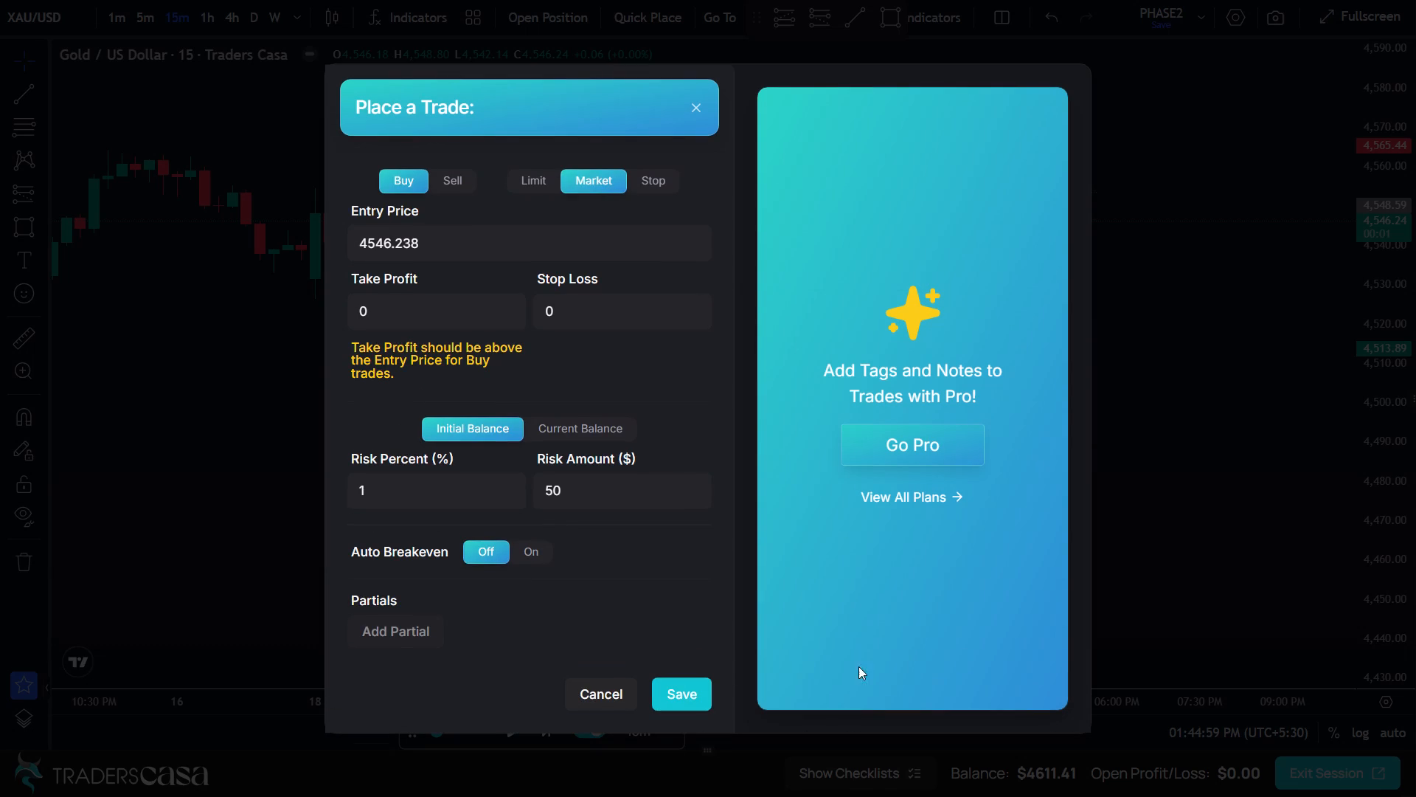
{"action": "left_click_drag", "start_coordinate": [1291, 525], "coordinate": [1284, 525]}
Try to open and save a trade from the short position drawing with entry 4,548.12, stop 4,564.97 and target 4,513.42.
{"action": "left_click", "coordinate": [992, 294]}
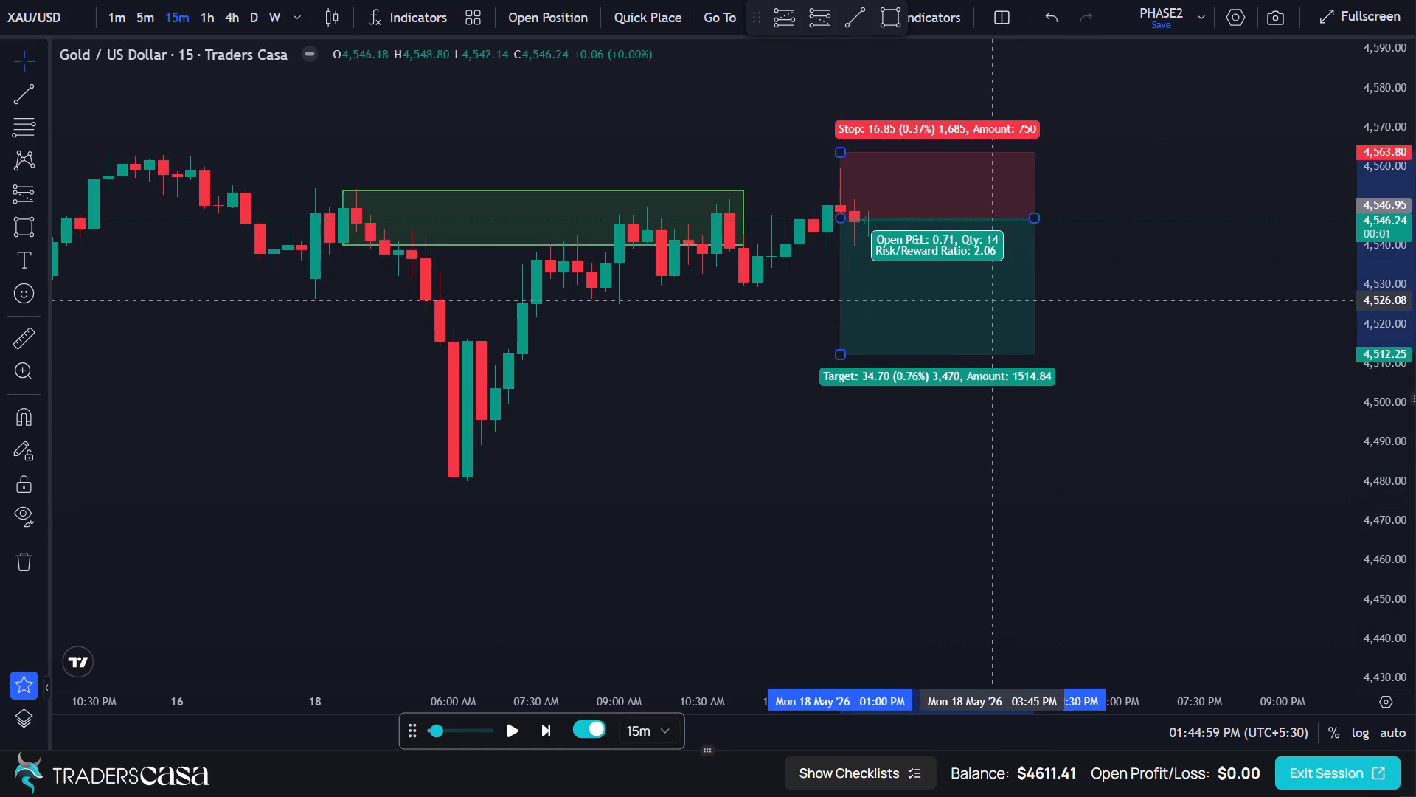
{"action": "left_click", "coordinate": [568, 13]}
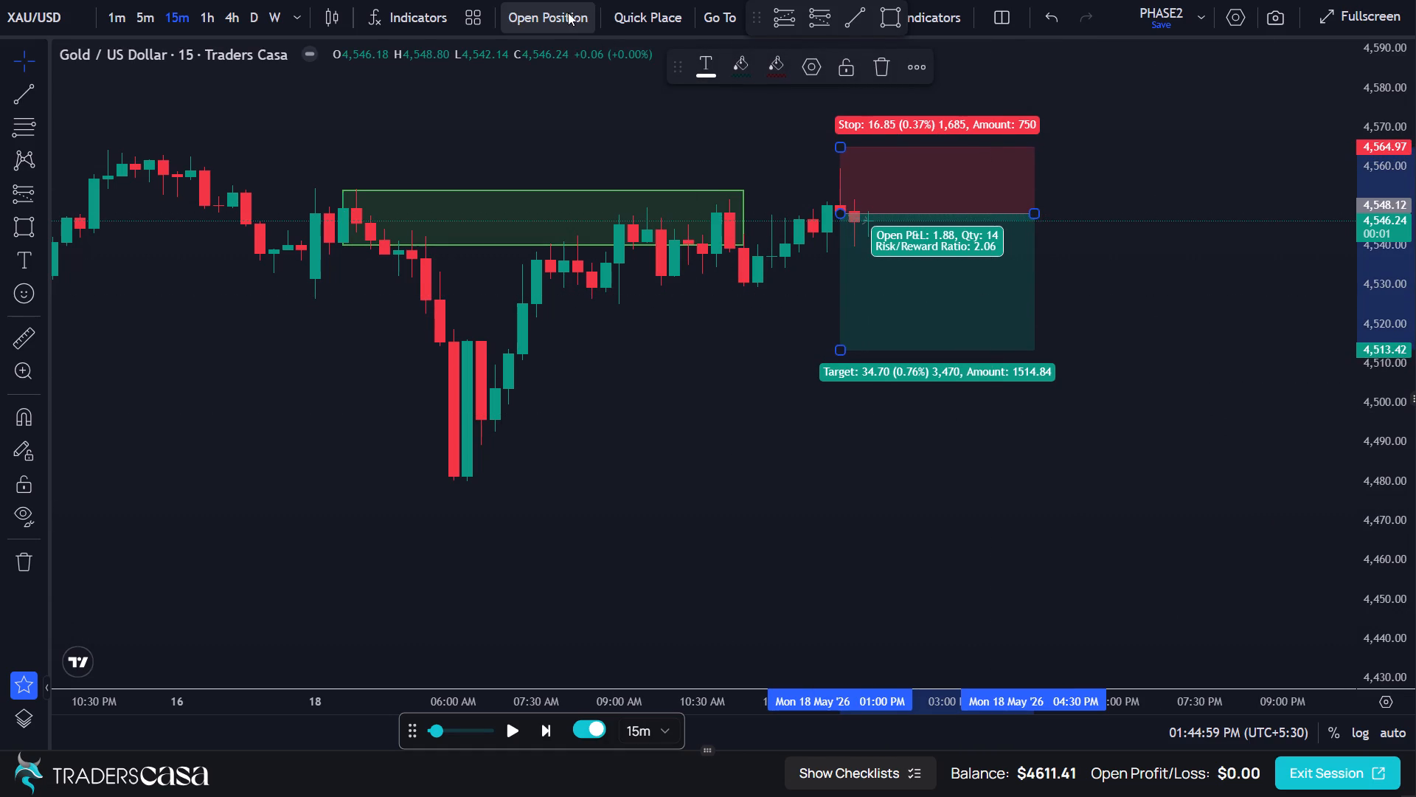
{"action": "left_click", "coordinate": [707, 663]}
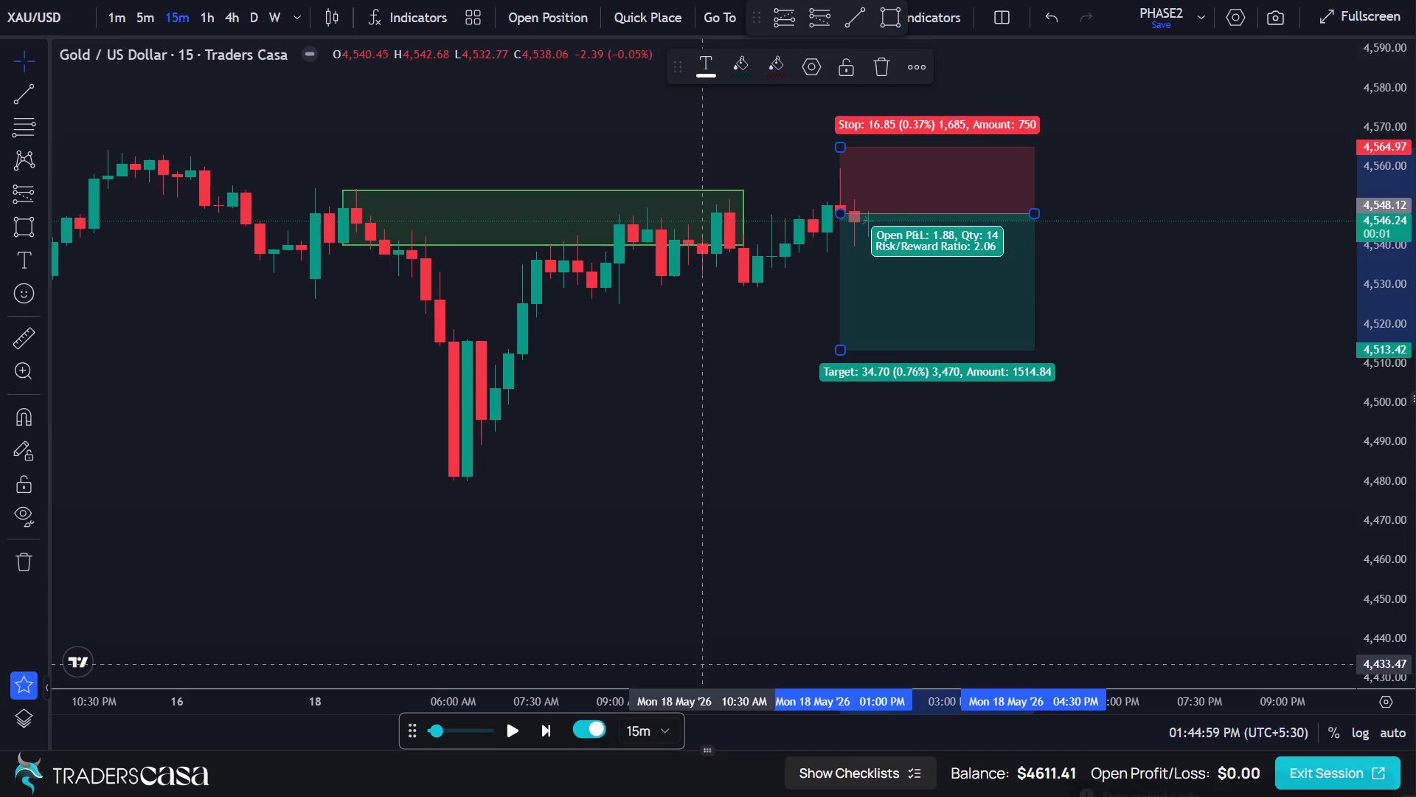
Advance the 15-minute replay candle by candle to 07:14:59 PM, following price against the planned short's stop and target.
{"action": "left_click", "coordinate": [540, 735]}
{"action": "left_click", "coordinate": [540, 735]}
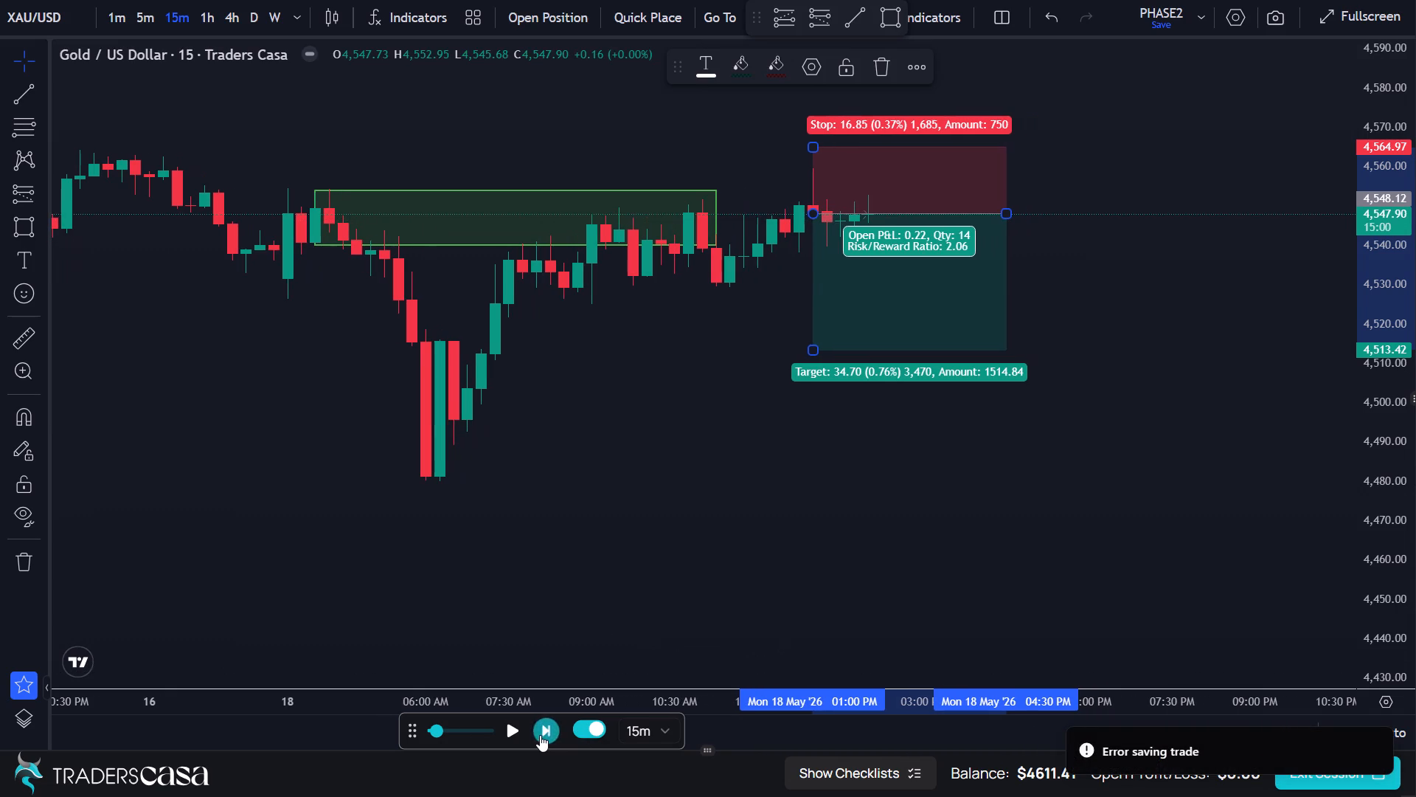
{"action": "left_click", "coordinate": [540, 735]}
{"action": "left_click", "coordinate": [540, 735]}
{"action": "left_click", "coordinate": [540, 735]}
{"action": "left_click", "coordinate": [540, 735]}
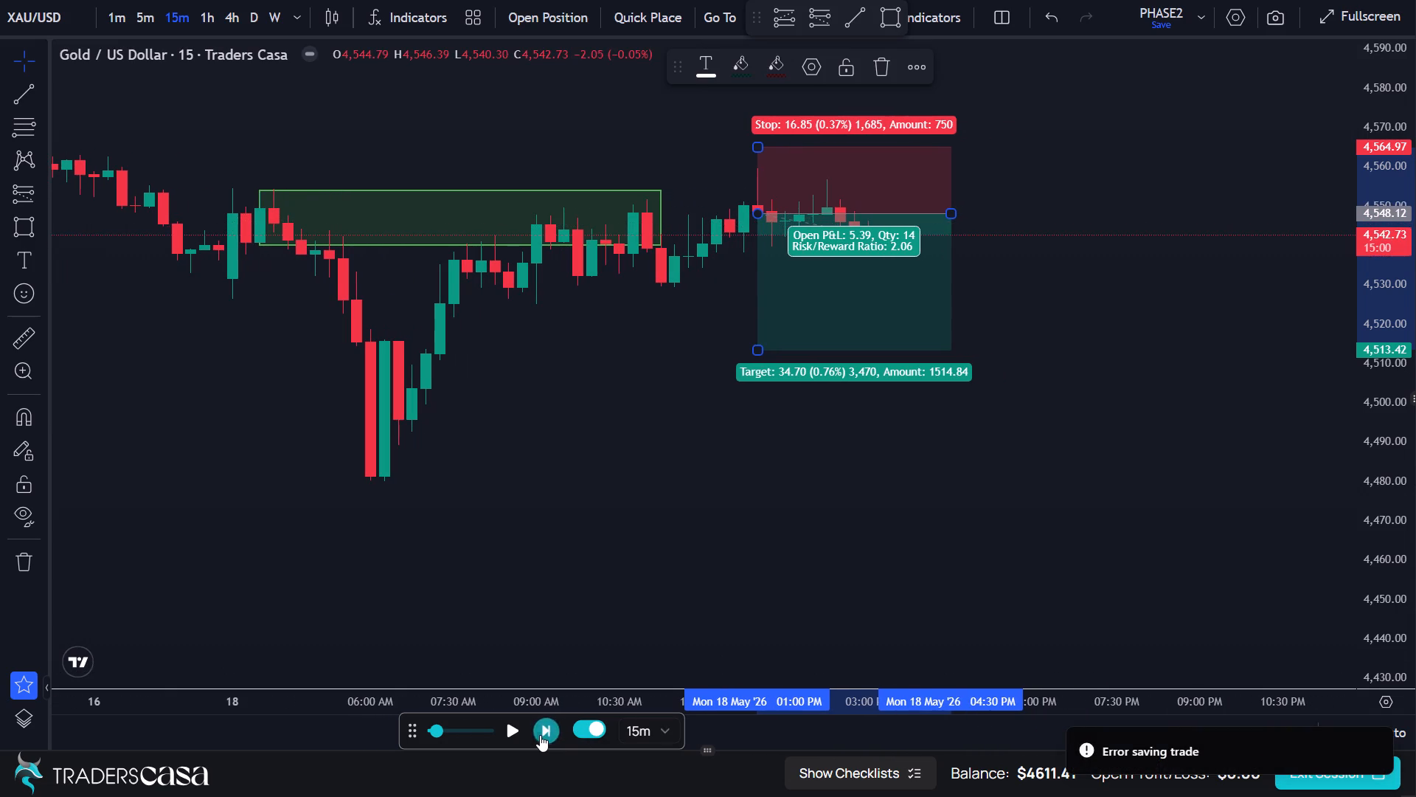
{"action": "triple_click", "coordinate": [540, 735]}
{"action": "left_click", "coordinate": [540, 735]}
{"action": "left_click", "coordinate": [540, 735]}
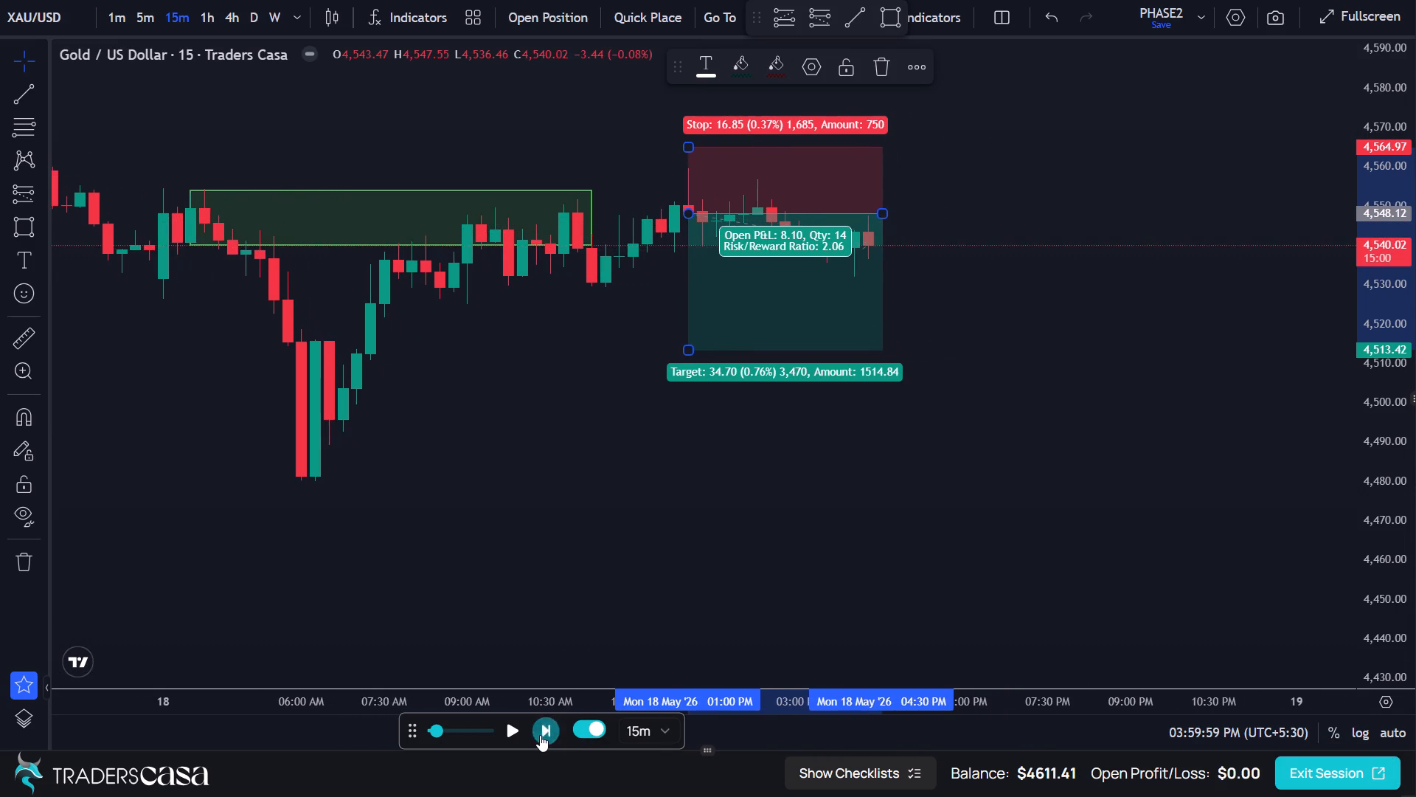
{"action": "left_click", "coordinate": [540, 735]}
{"action": "left_click", "coordinate": [540, 735]}
{"action": "left_click", "coordinate": [540, 735]}
{"action": "triple_click", "coordinate": [540, 735]}
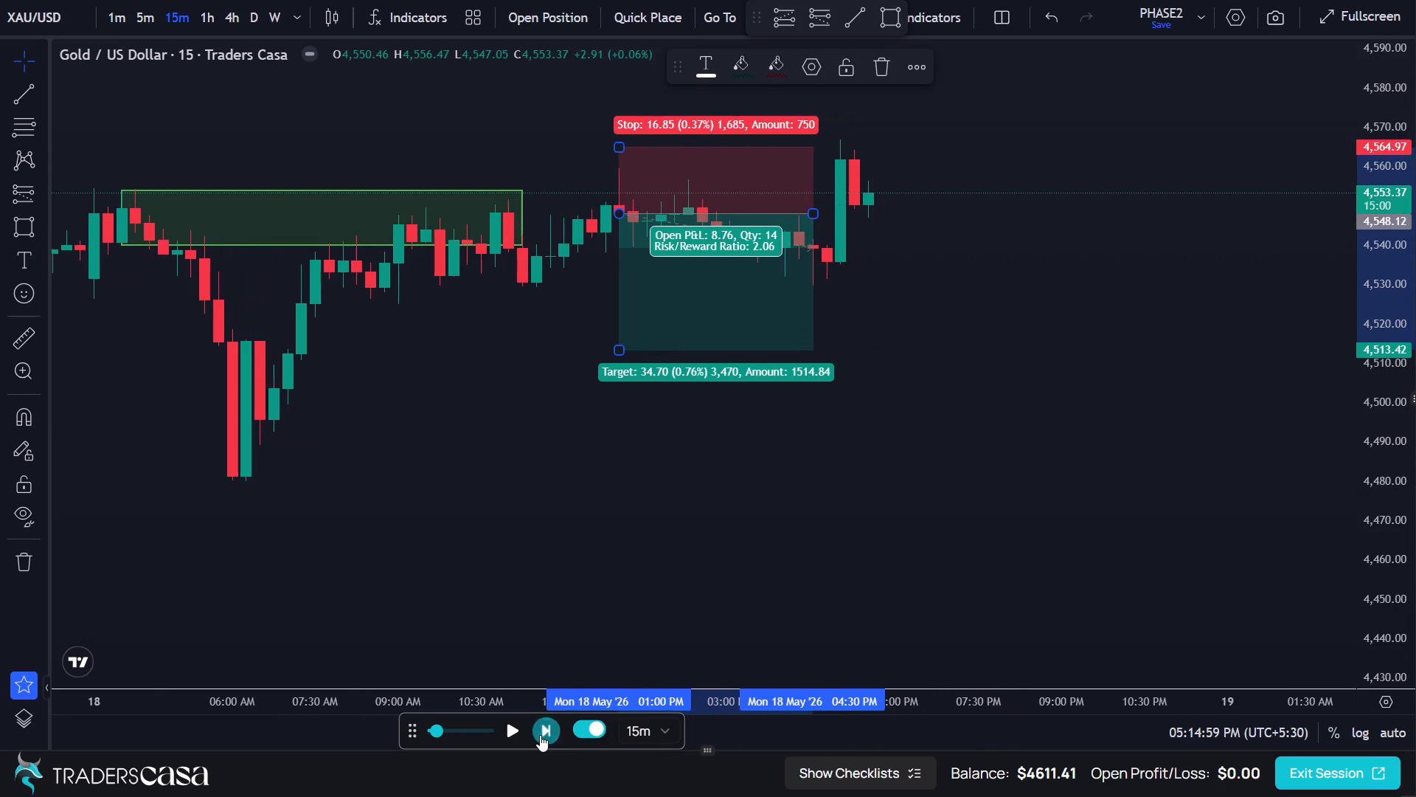
{"action": "triple_click", "coordinate": [540, 735]}
{"action": "double_click", "coordinate": [540, 735]}
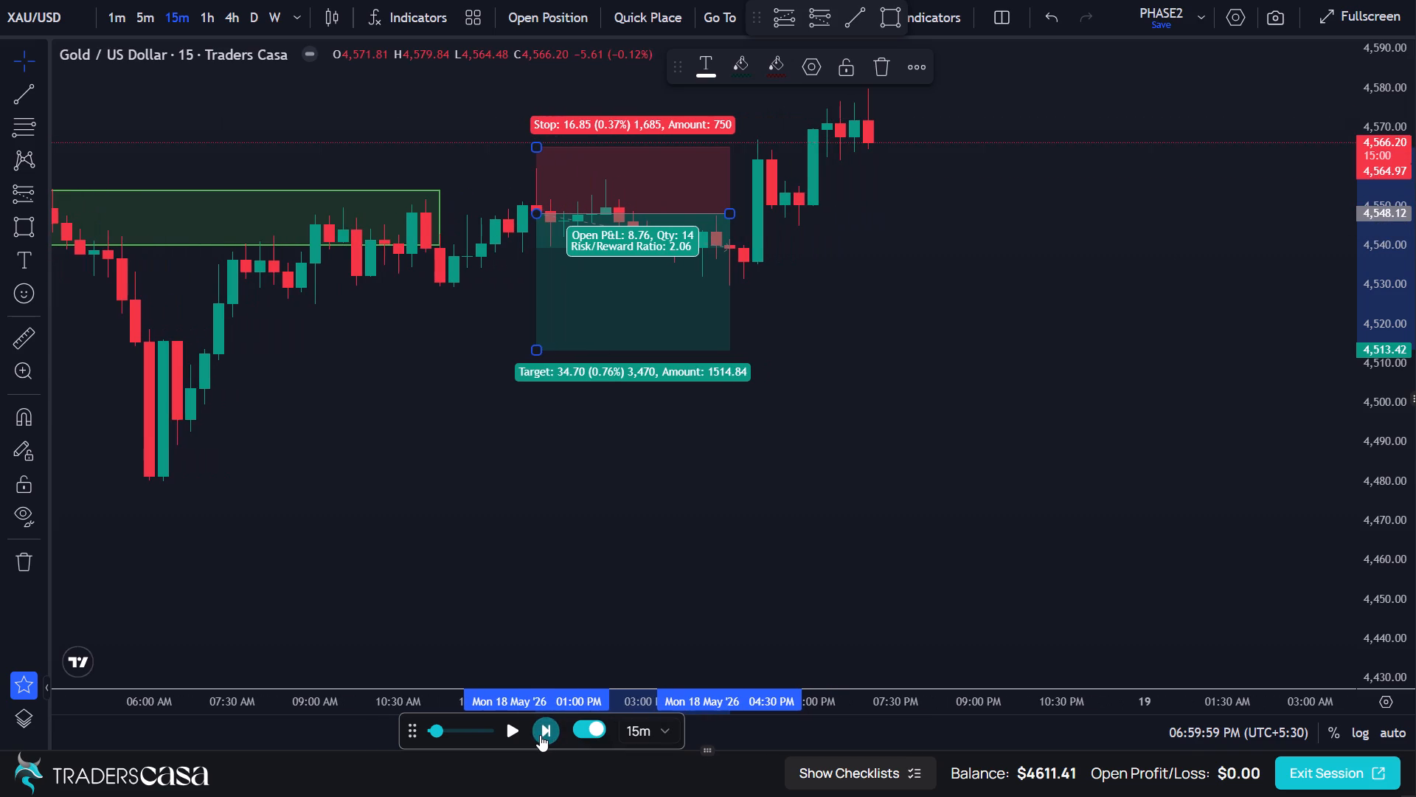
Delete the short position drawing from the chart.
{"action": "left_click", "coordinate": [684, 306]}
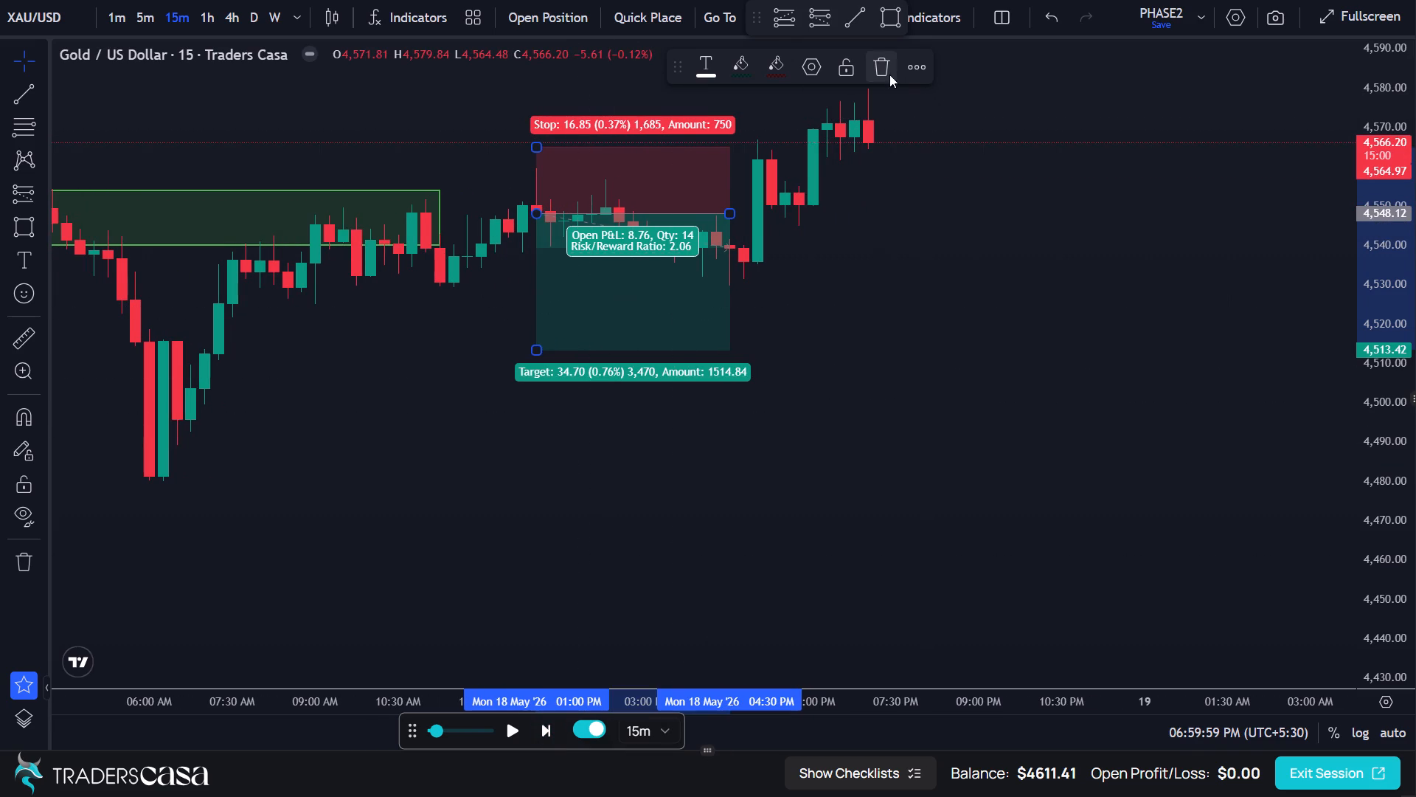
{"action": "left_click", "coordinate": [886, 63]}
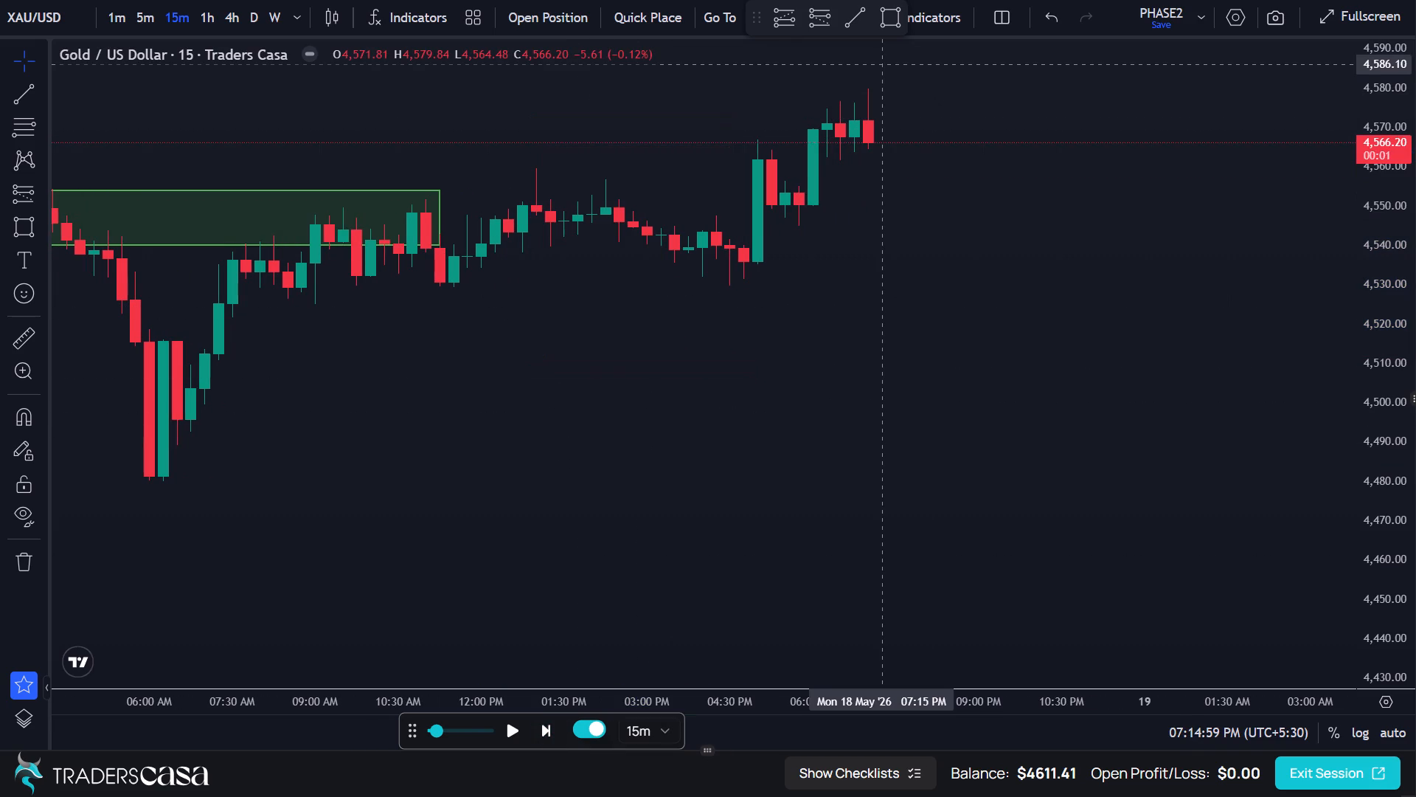
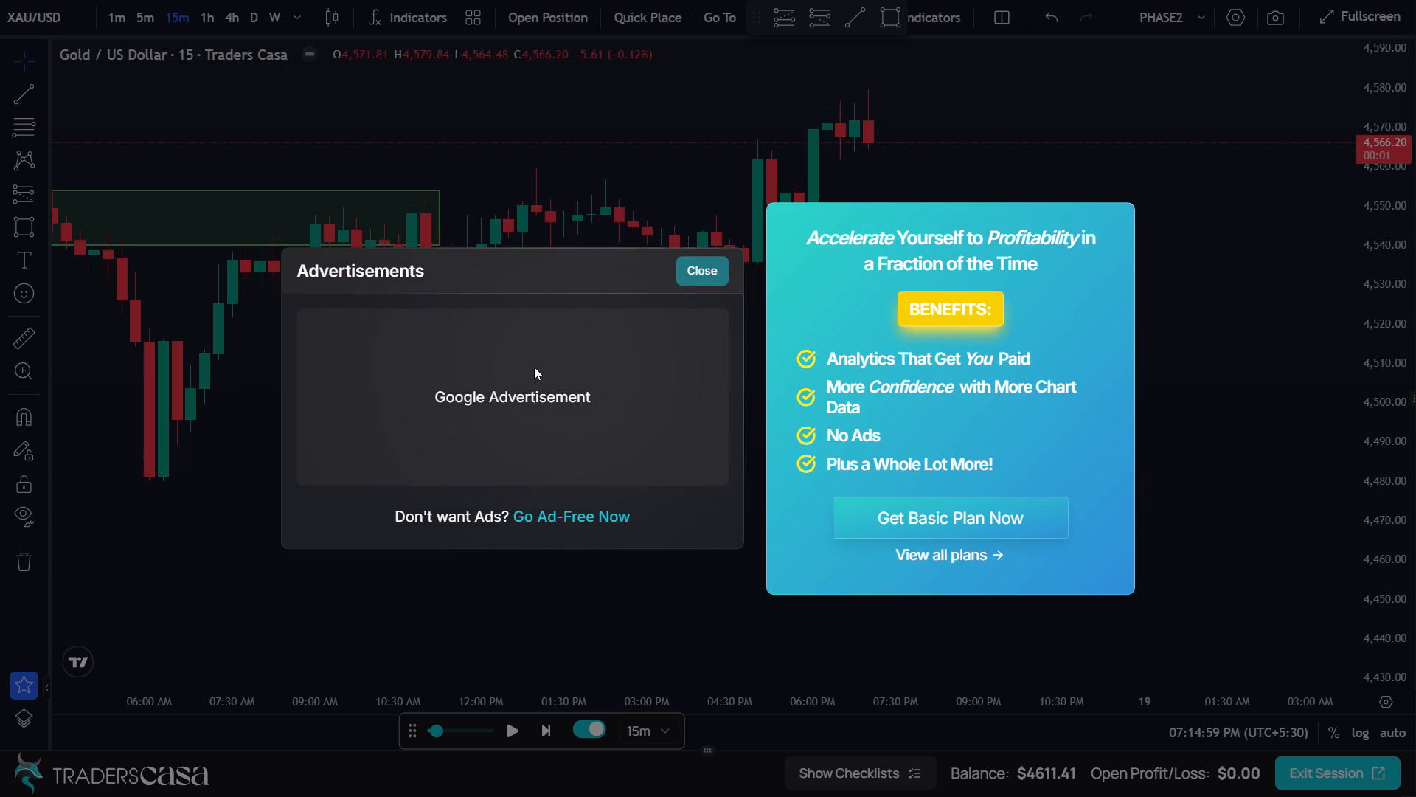
Extend the green supply zone between 4,566.41 and 4,585.40 forward in time to Mon 18 May 07:30 PM.
{"action": "left_click", "coordinate": [696, 267]}
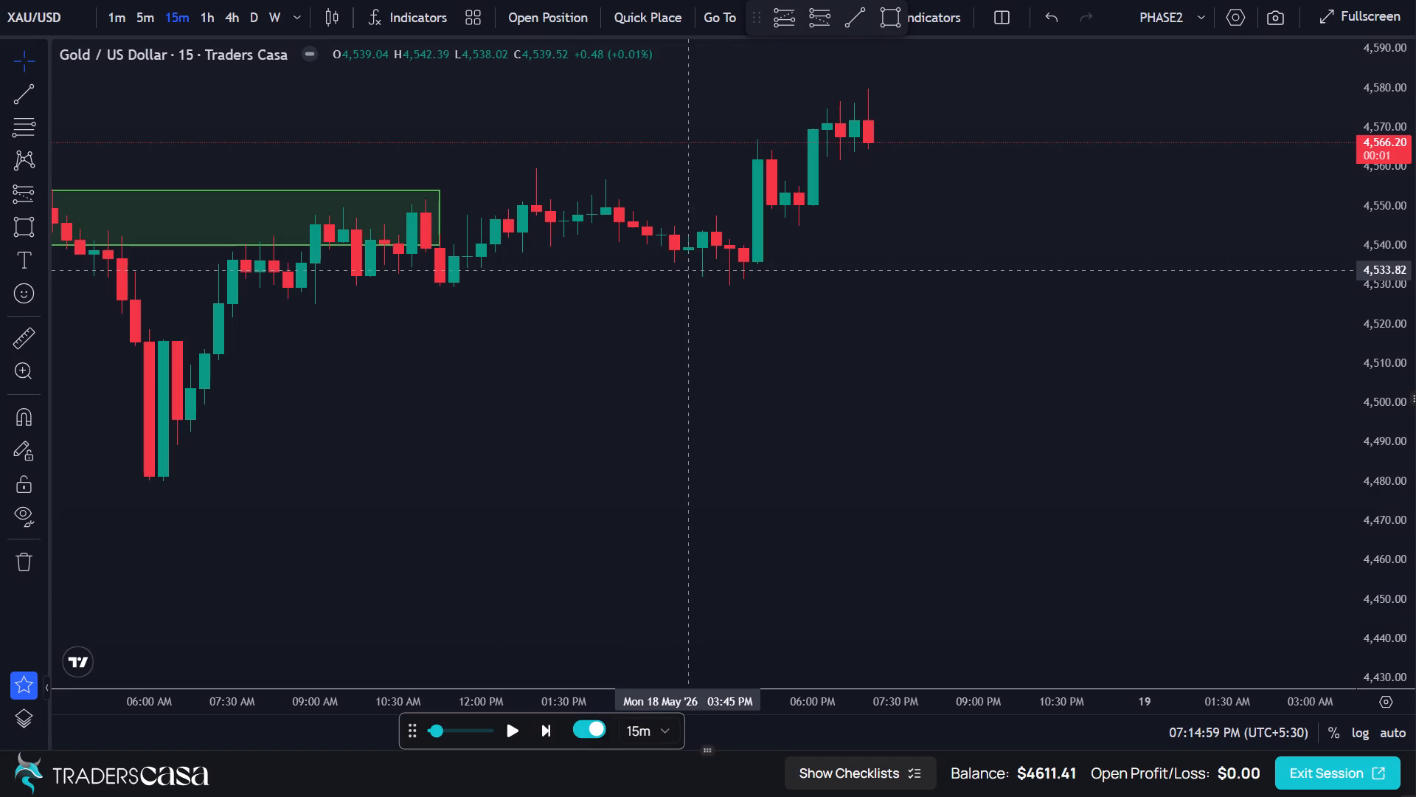
{"action": "scroll", "coordinate": [869, 246], "scroll_direction": "down", "scroll_amount": 9}
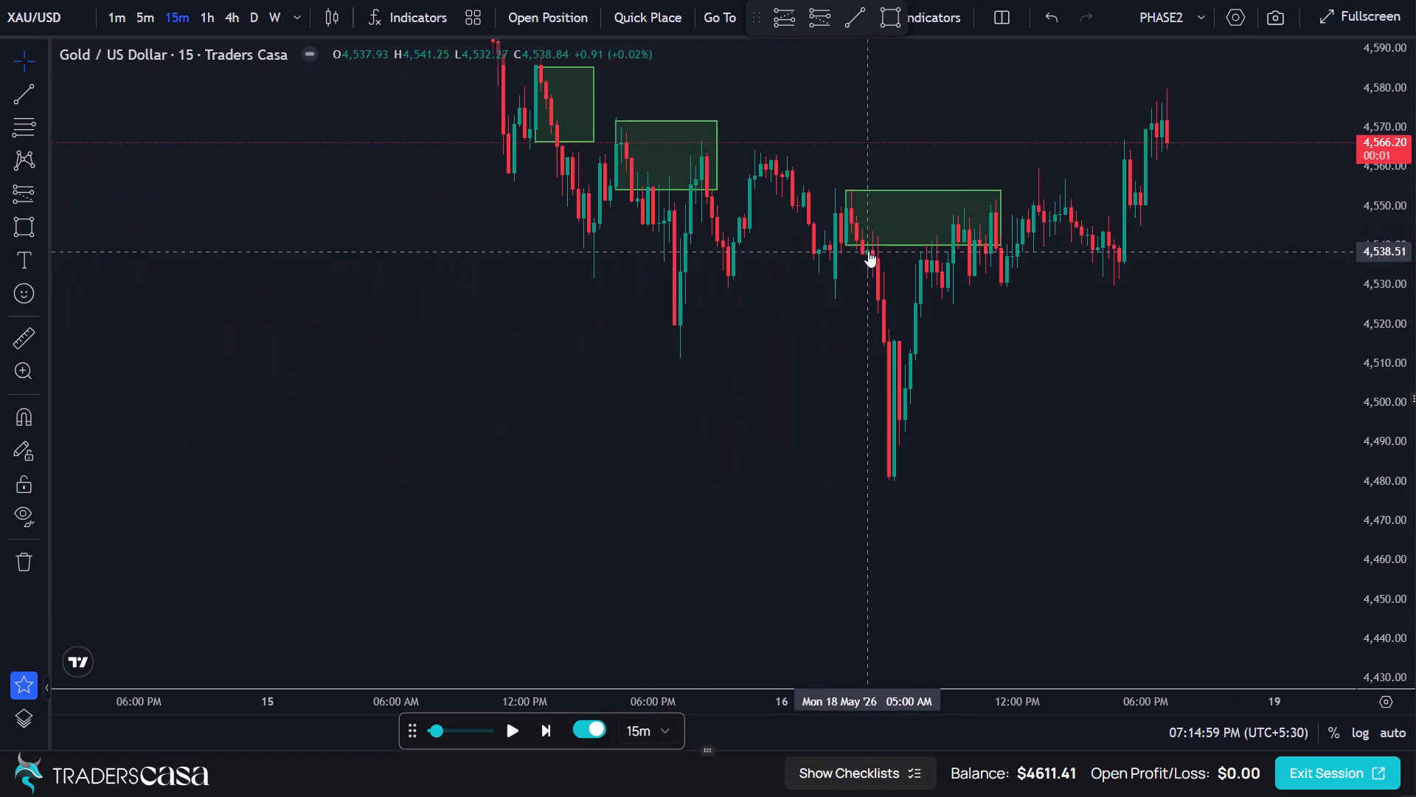
{"action": "left_click_drag", "start_coordinate": [819, 116], "coordinate": [800, 247]}
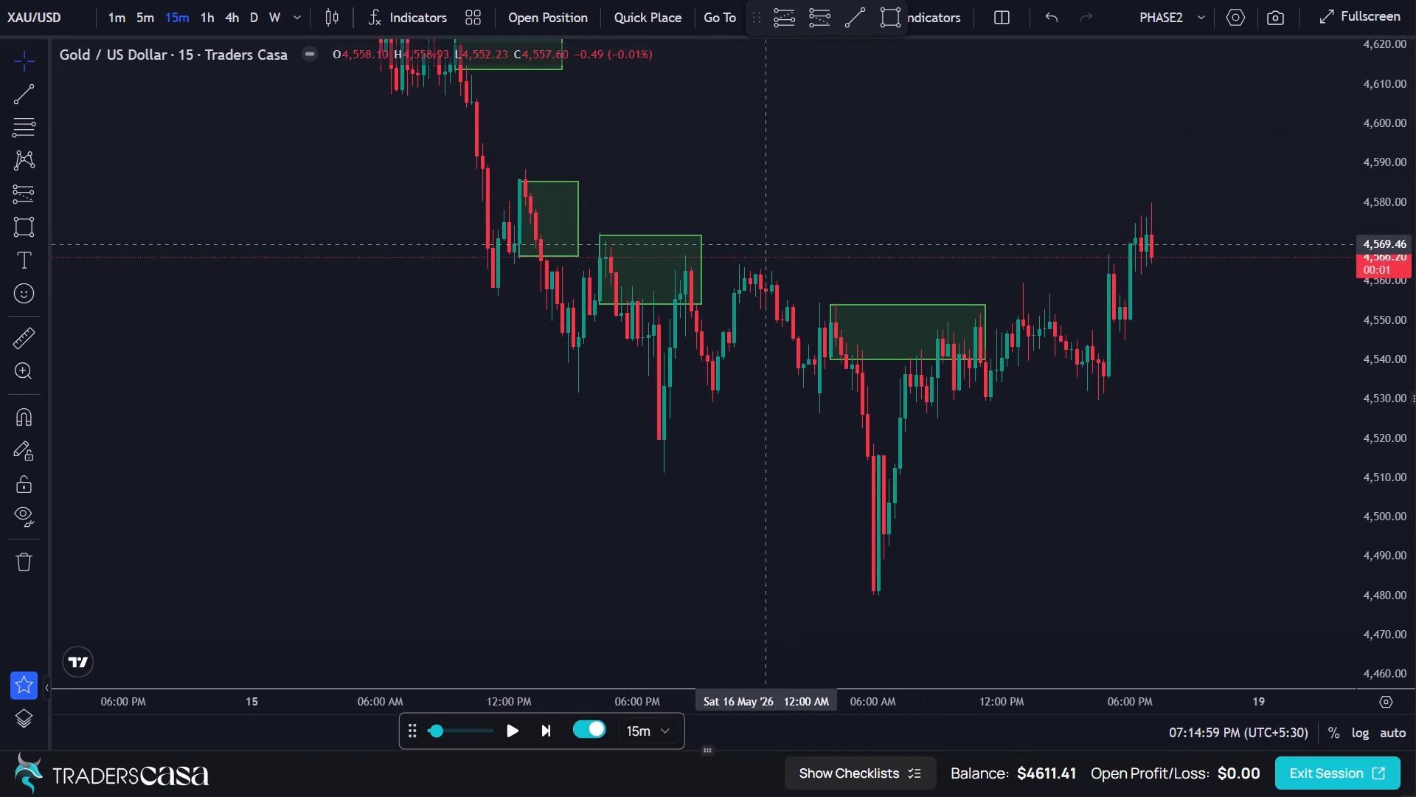
{"action": "left_click_drag", "start_coordinate": [647, 219], "coordinate": [736, 219]}
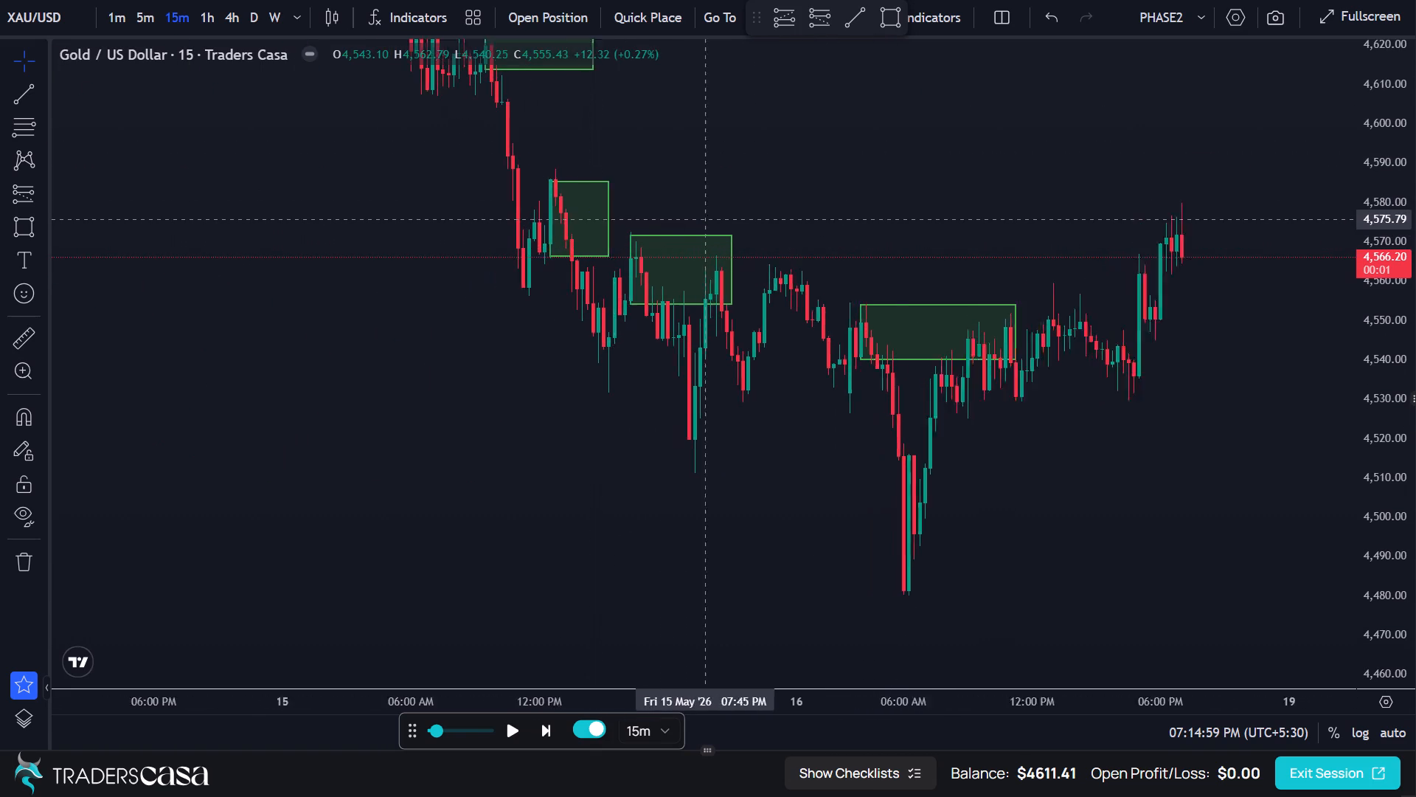
{"action": "left_click_drag", "start_coordinate": [736, 219], "coordinate": [868, 215]}
{"action": "left_click_drag", "start_coordinate": [770, 218], "coordinate": [822, 218]}
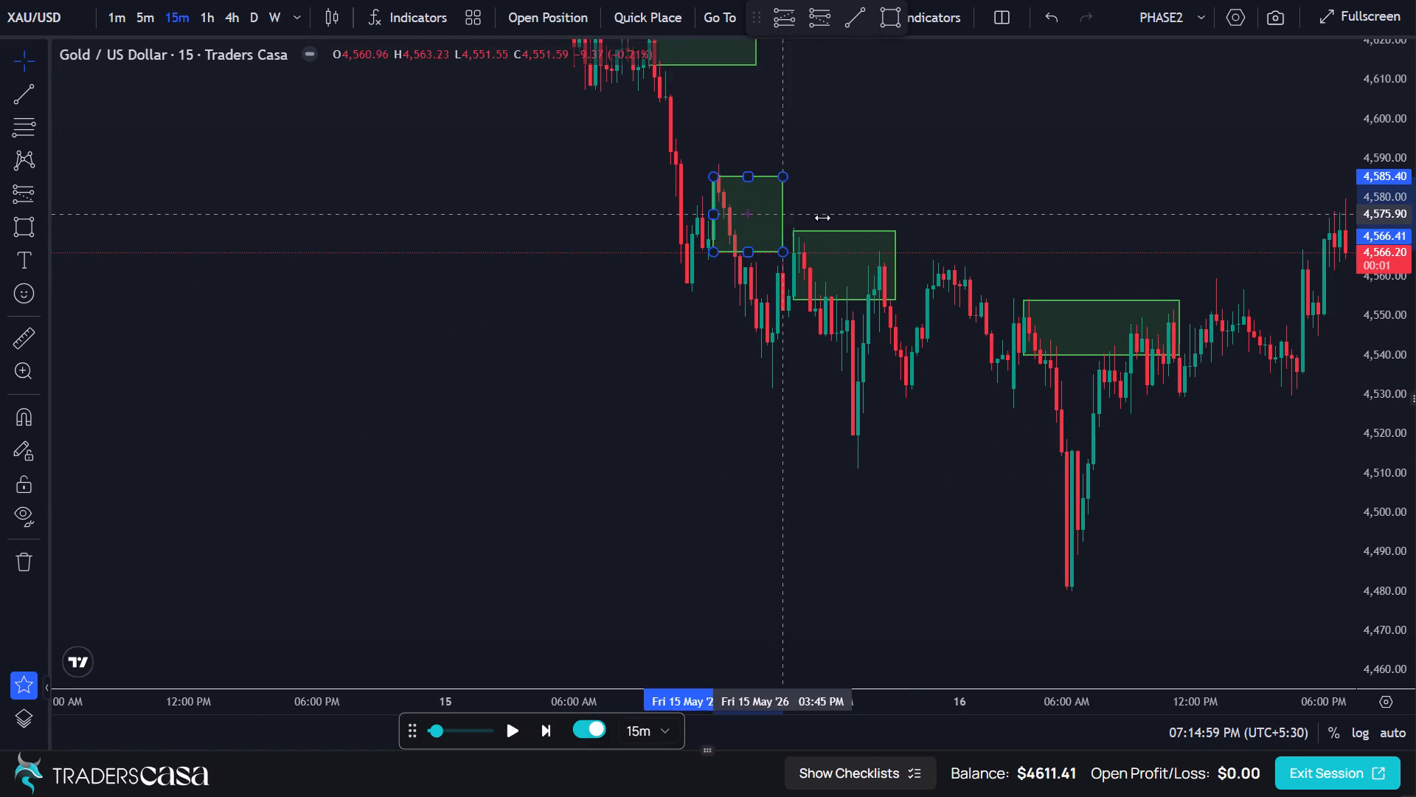
{"action": "left_click_drag", "start_coordinate": [822, 218], "coordinate": [1354, 173]}
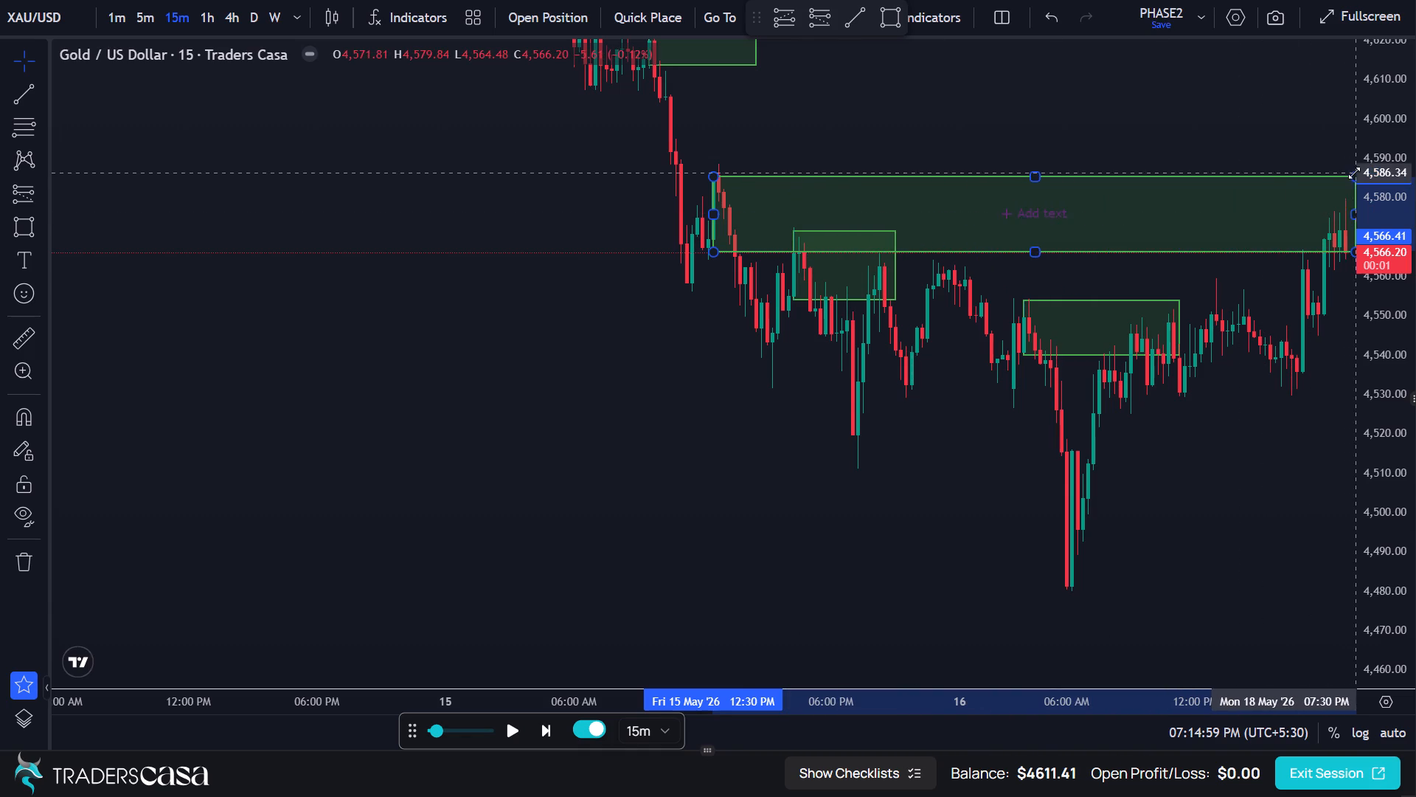
{"action": "left_click", "coordinate": [1273, 161]}
Delete the two smaller green zones below the extended one, at 4,554.22–4,571.57 and 4,540.15–4,553.98.
{"action": "left_click_drag", "start_coordinate": [1270, 155], "coordinate": [1016, 168]}
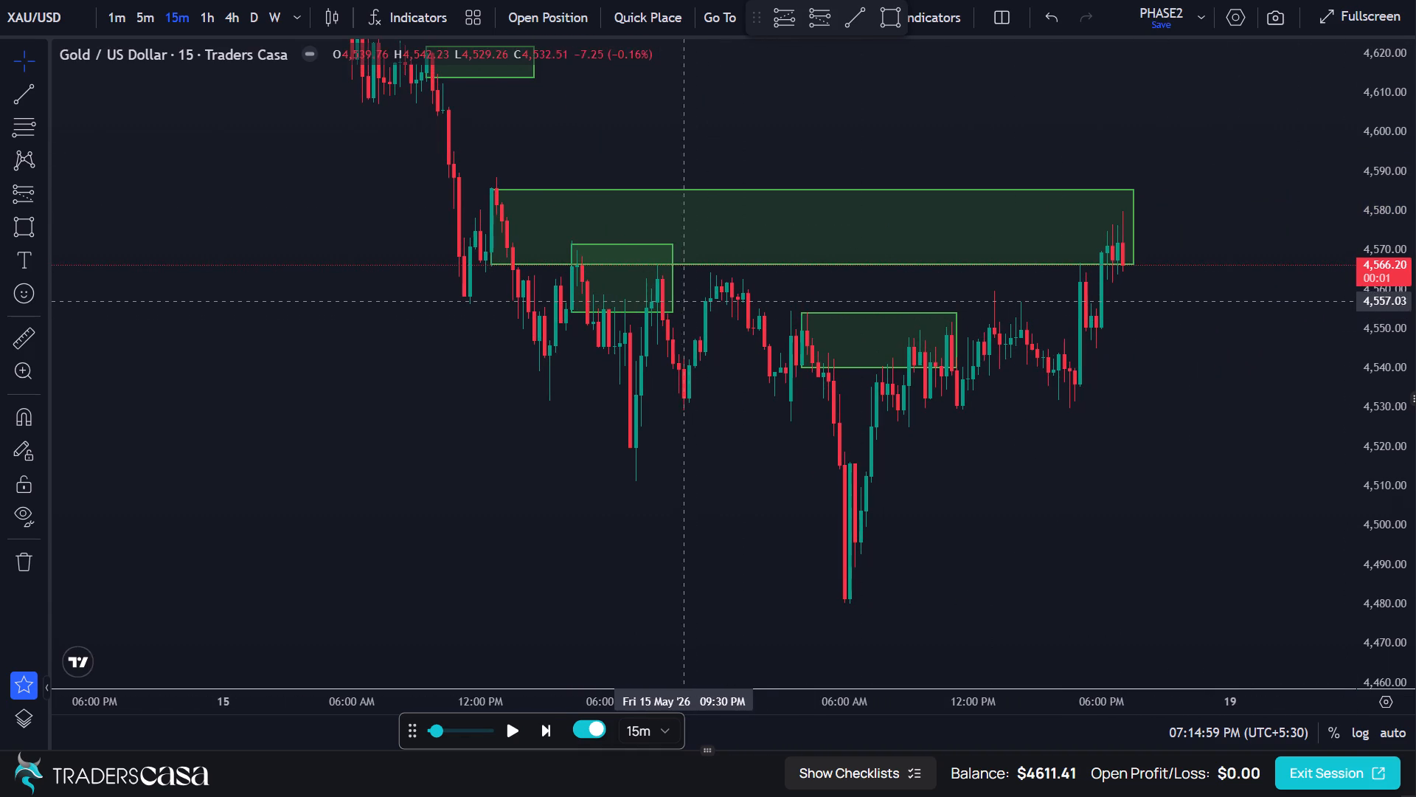
{"action": "left_click", "coordinate": [672, 300]}
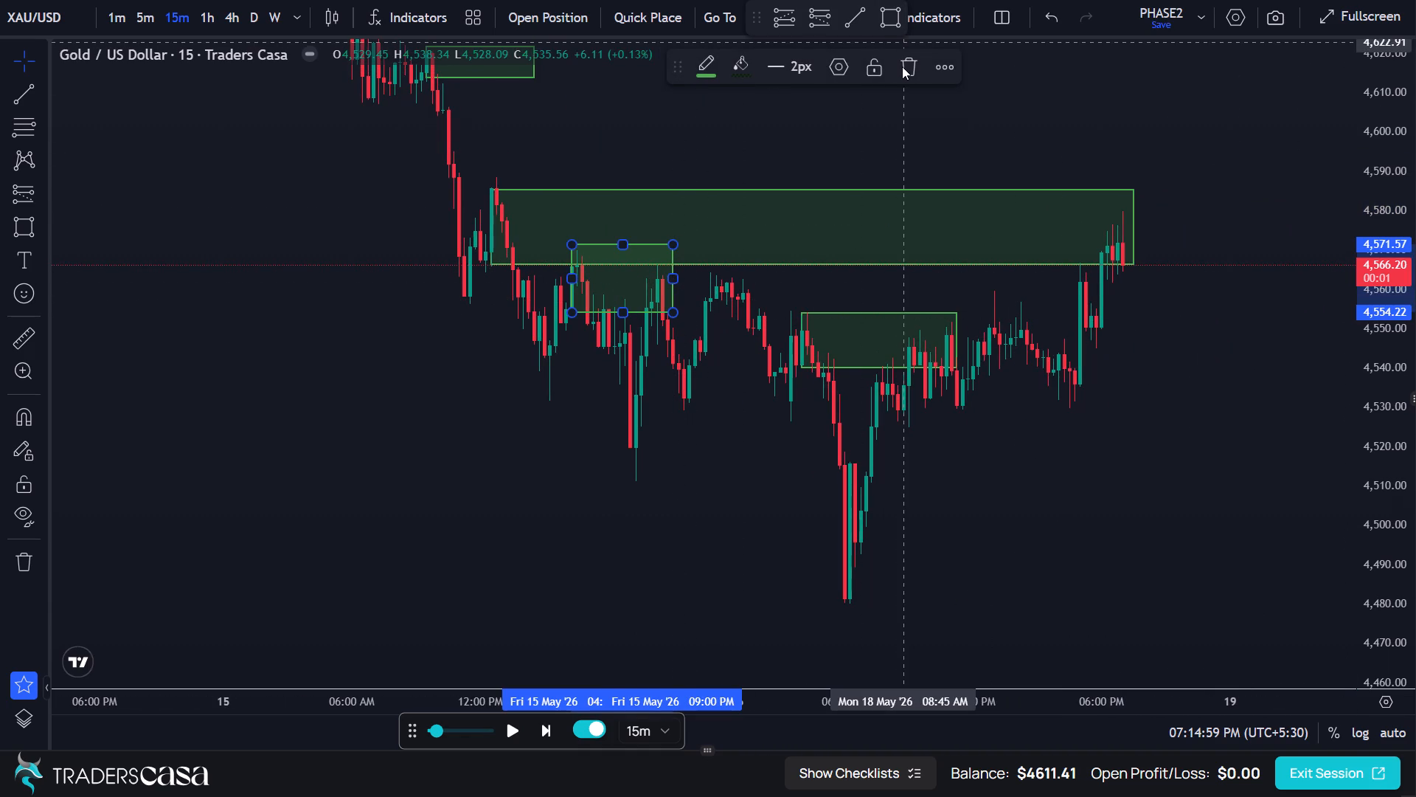
{"action": "left_click", "coordinate": [903, 66]}
{"action": "left_click", "coordinate": [957, 341]}
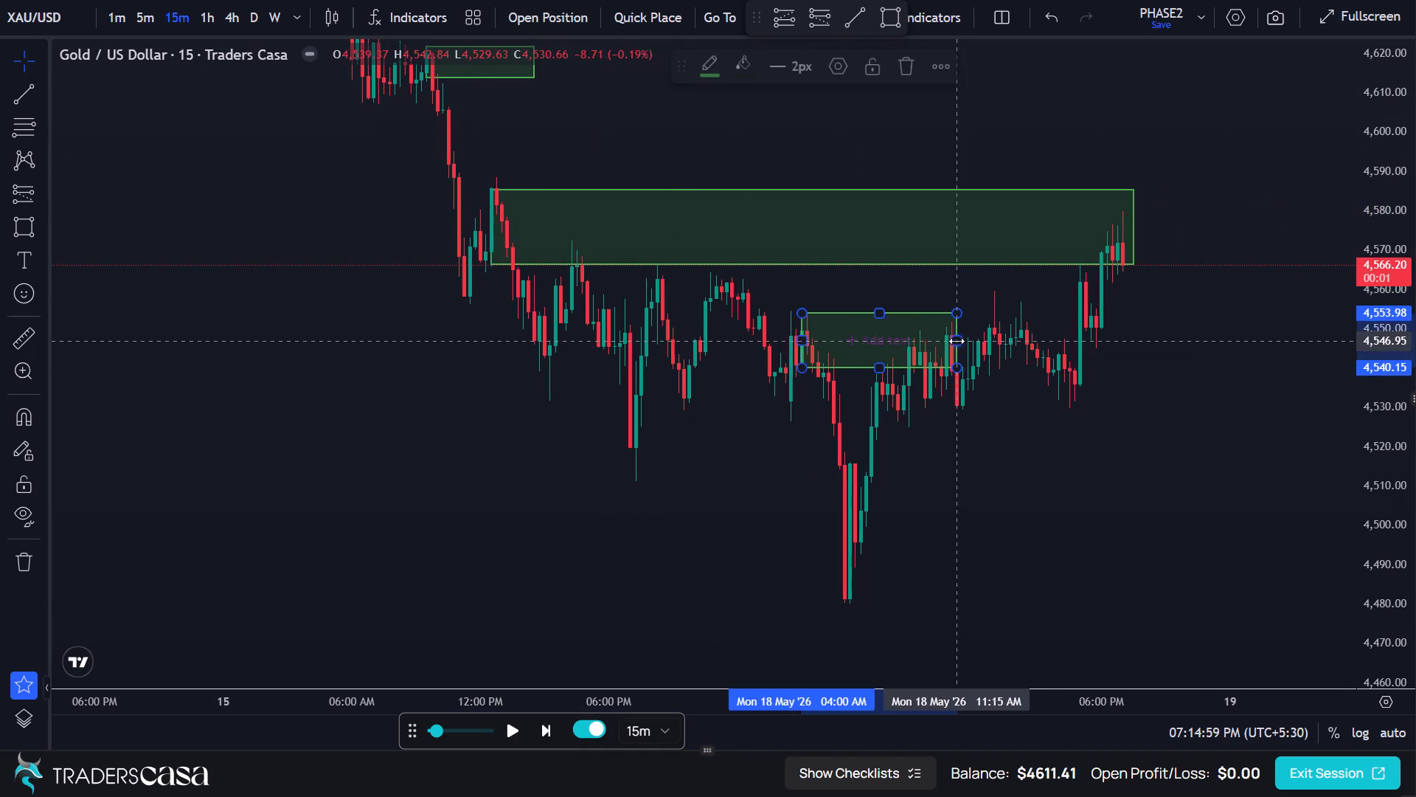
{"action": "left_click", "coordinate": [907, 72]}
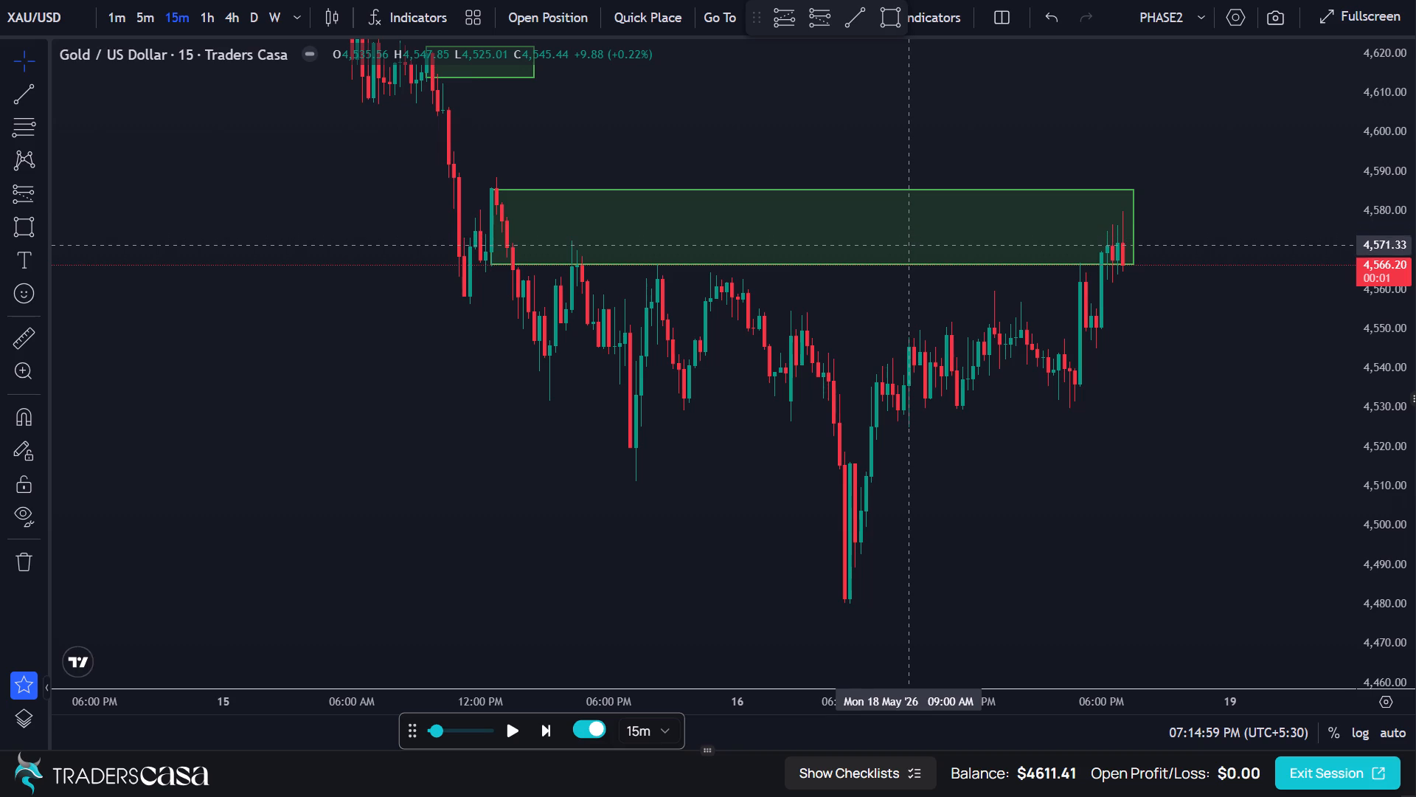
Draw a short position from the 07:00 PM candle with entry 4,565.47, stop 4,587.04 and target 4,516.70, for a 2.26 risk/reward ratio.
{"action": "left_click_drag", "start_coordinate": [1123, 387], "coordinate": [993, 415]}
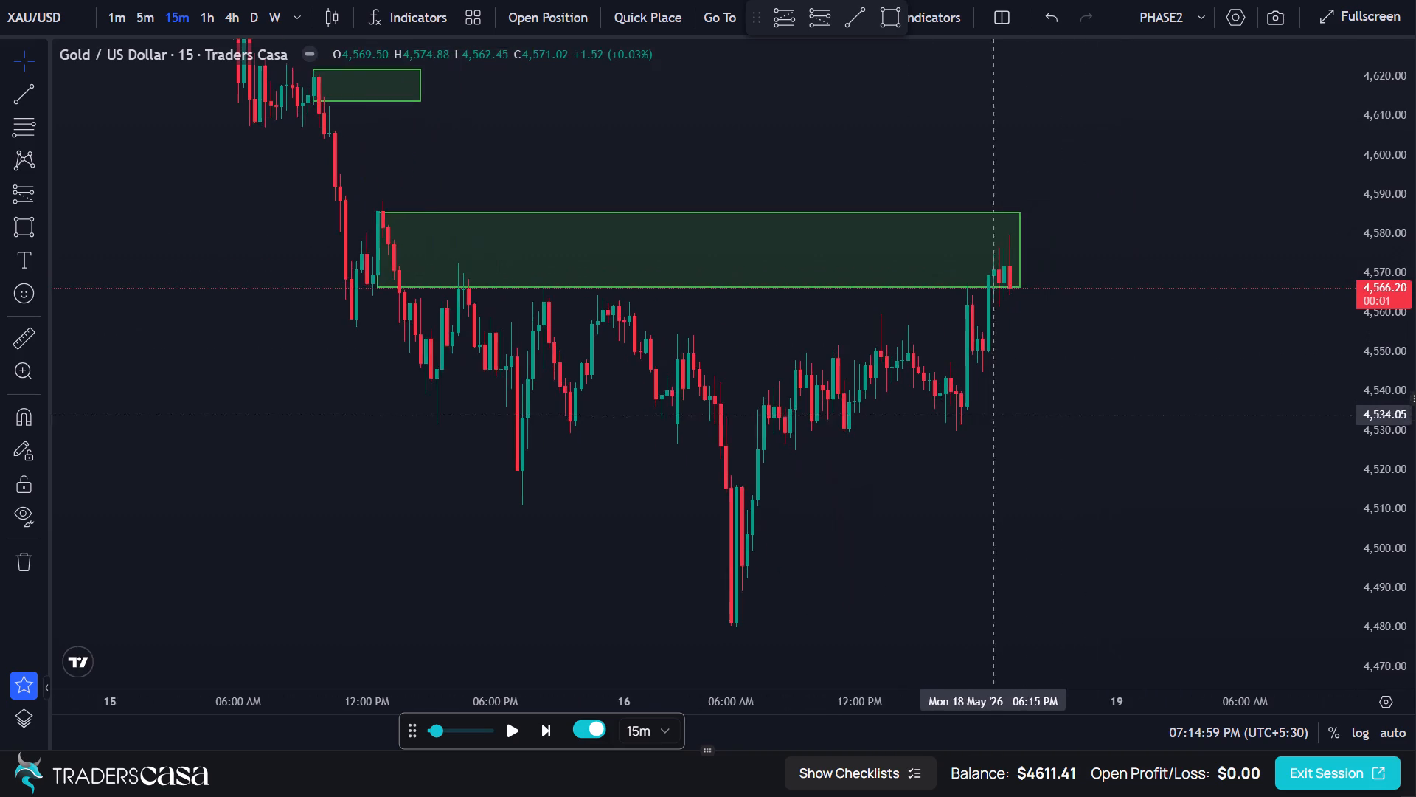
{"action": "scroll", "coordinate": [995, 394], "scroll_direction": "up", "scroll_amount": 3}
{"action": "left_click_drag", "start_coordinate": [996, 383], "coordinate": [933, 383]}
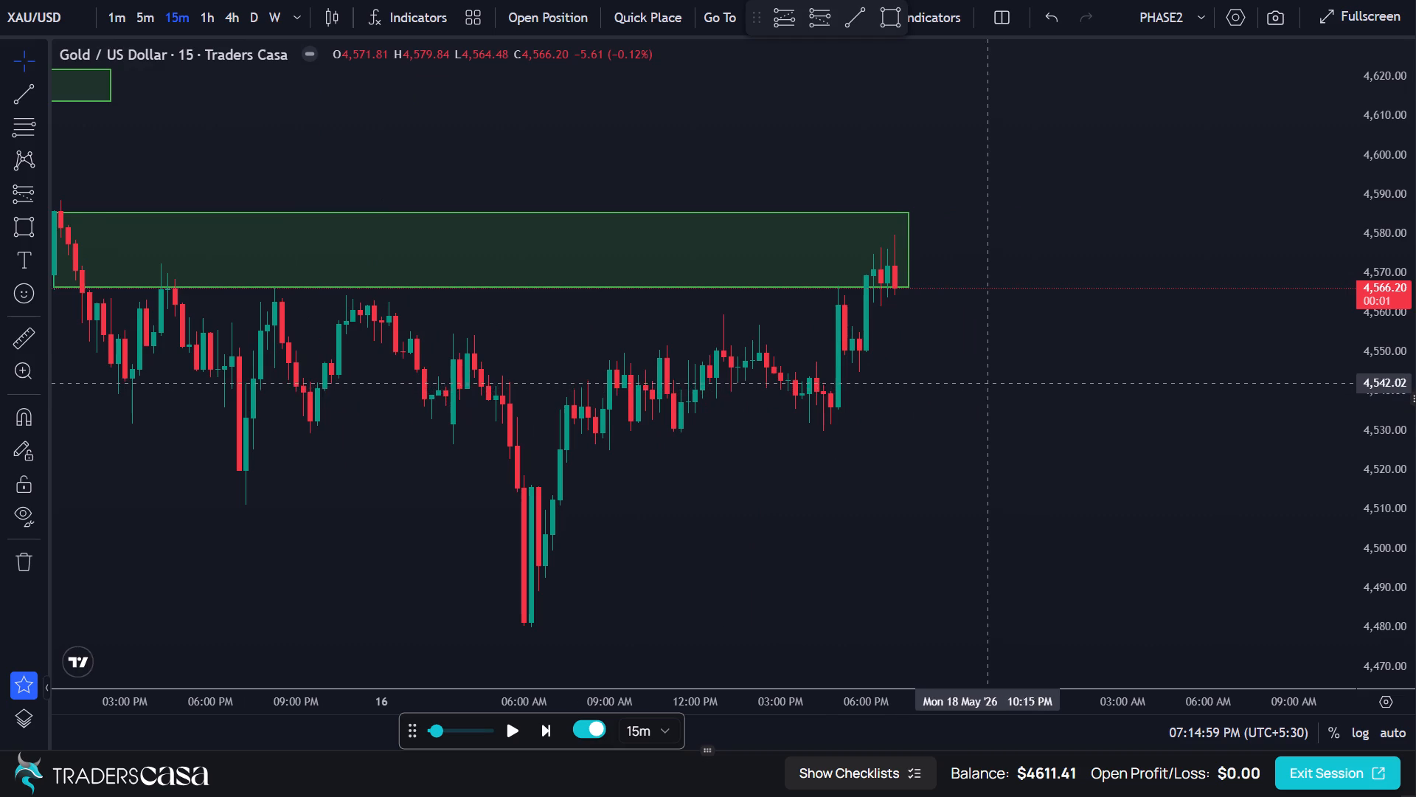
{"action": "left_click_drag", "start_coordinate": [933, 383], "coordinate": [870, 383]}
{"action": "scroll", "coordinate": [867, 383], "scroll_direction": "up", "scroll_amount": 2}
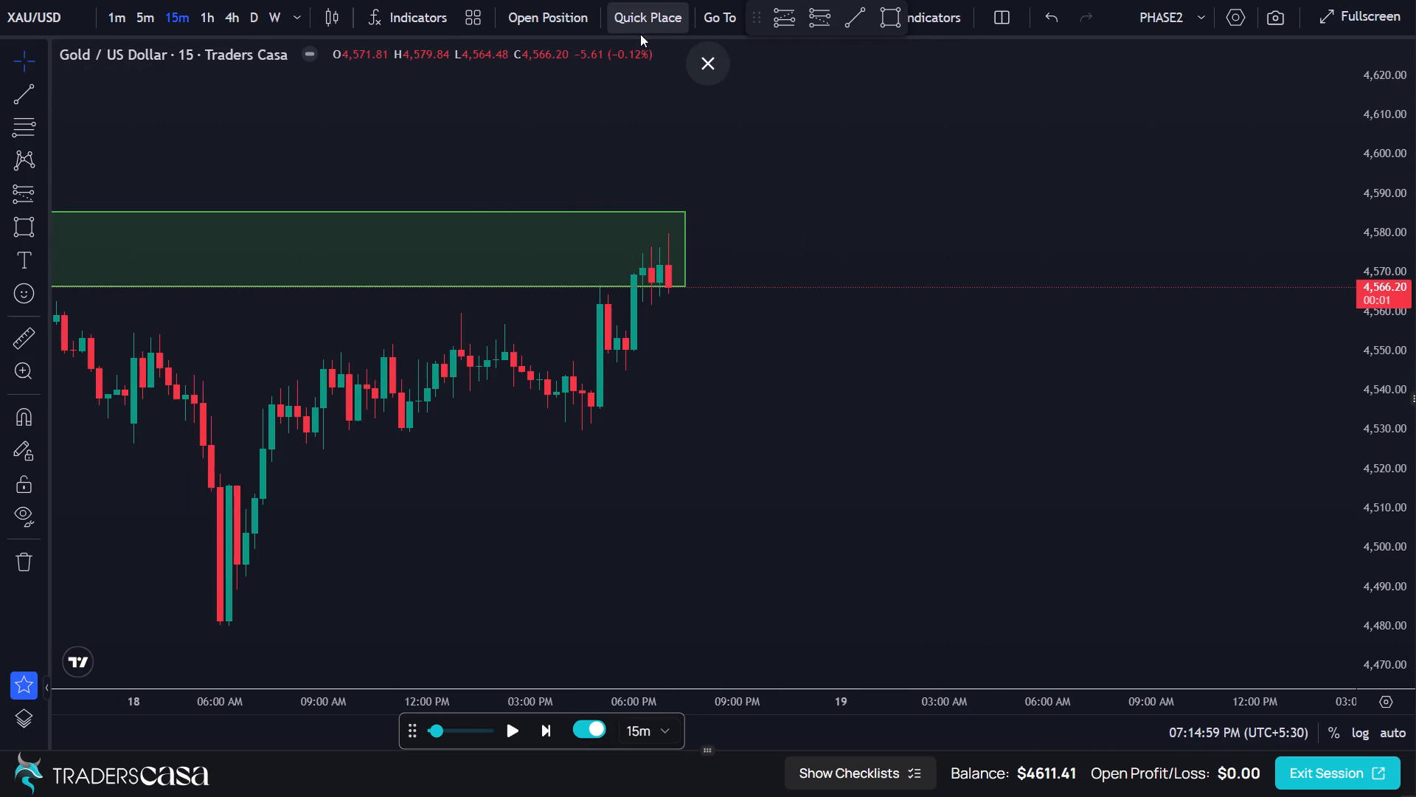
{"action": "left_click", "coordinate": [815, 20]}
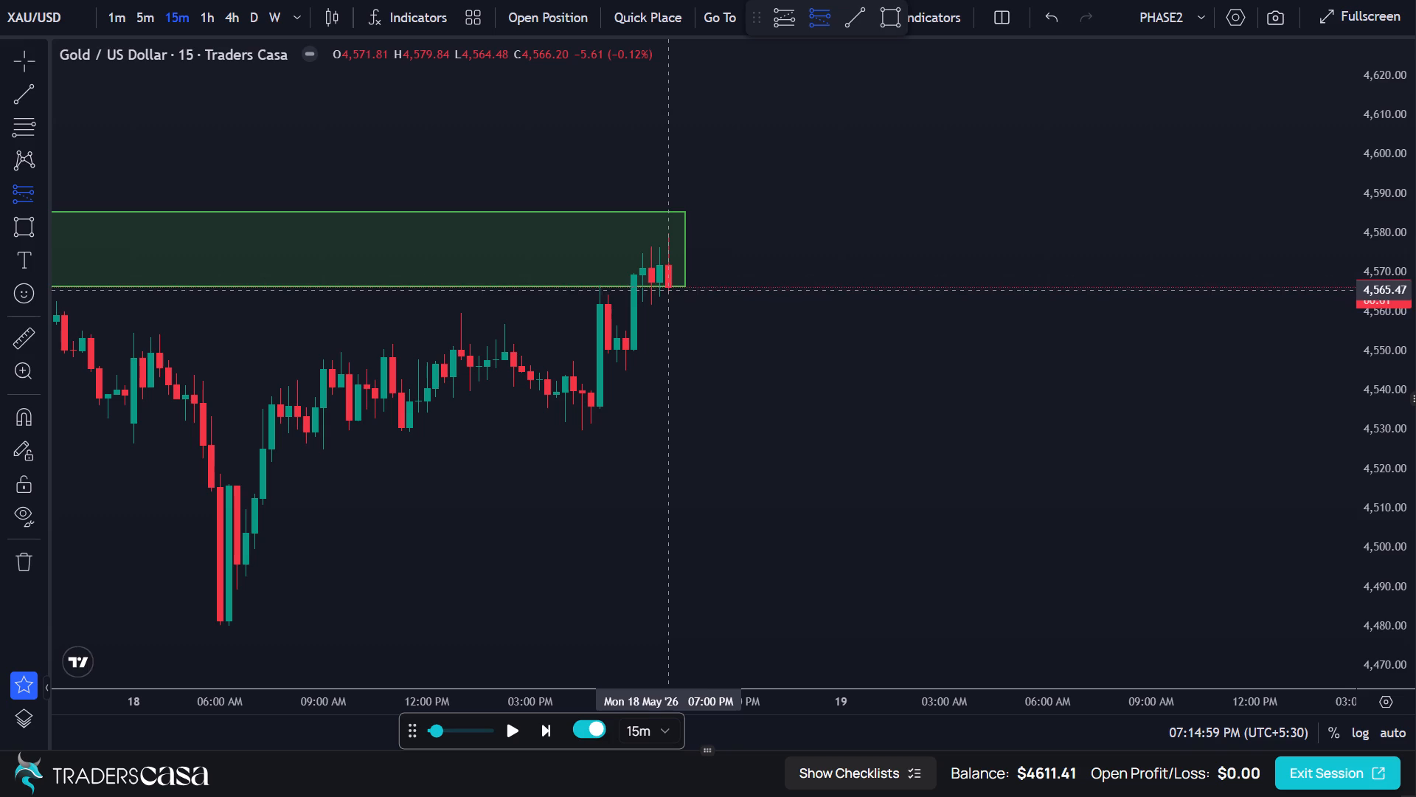
{"action": "left_click", "coordinate": [672, 290]}
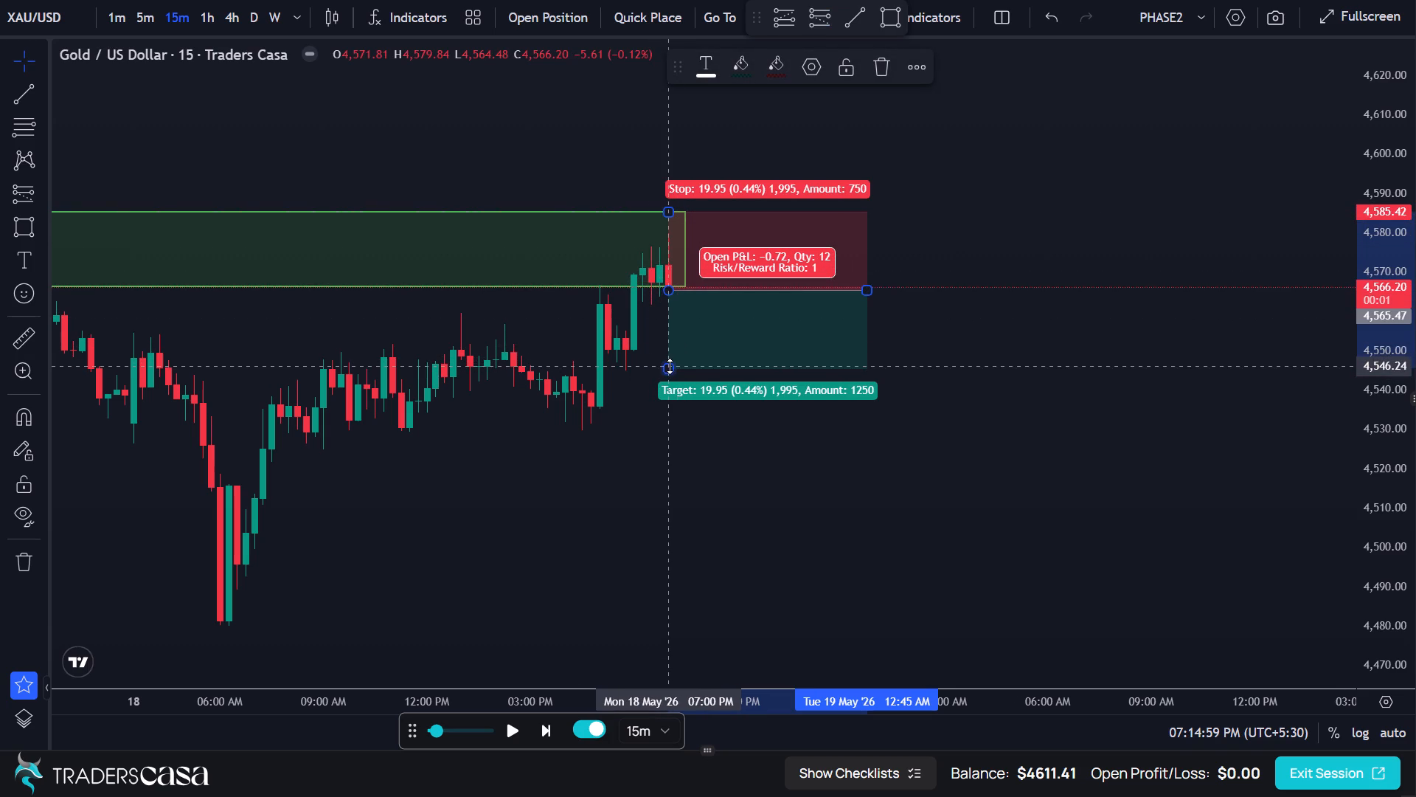
{"action": "left_click_drag", "start_coordinate": [670, 366], "coordinate": [667, 420]}
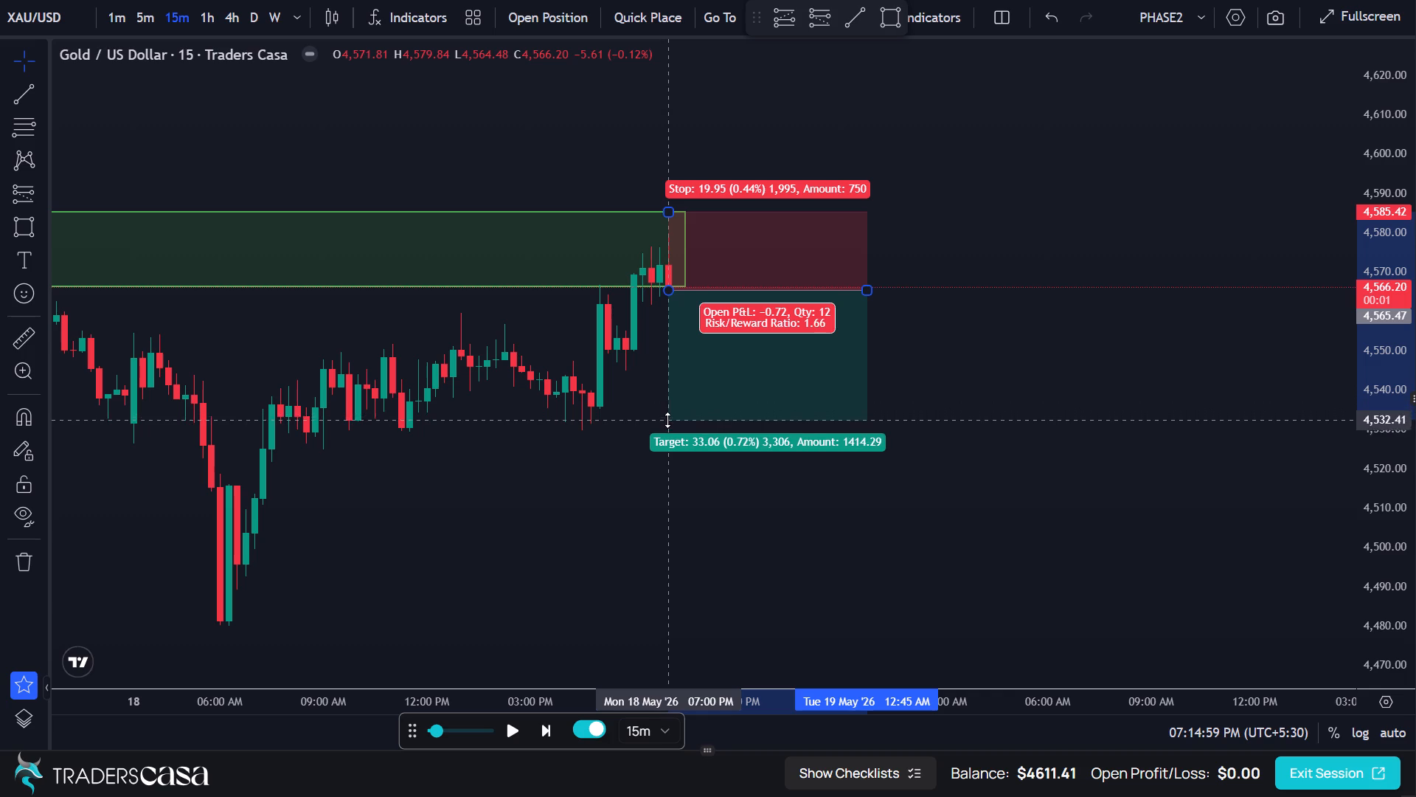
{"action": "left_click_drag", "start_coordinate": [667, 420], "coordinate": [667, 454]}
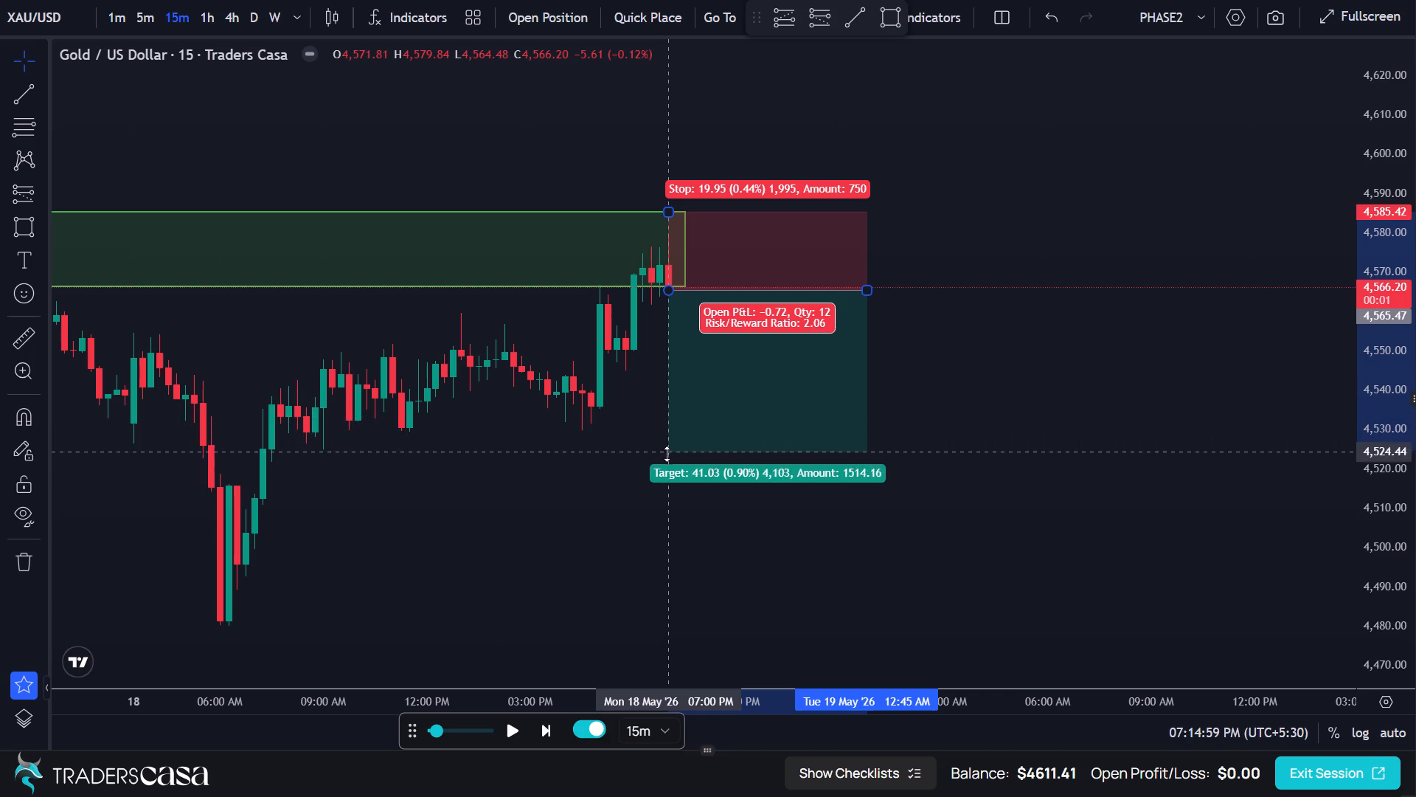
{"action": "left_click_drag", "start_coordinate": [667, 454], "coordinate": [667, 482]}
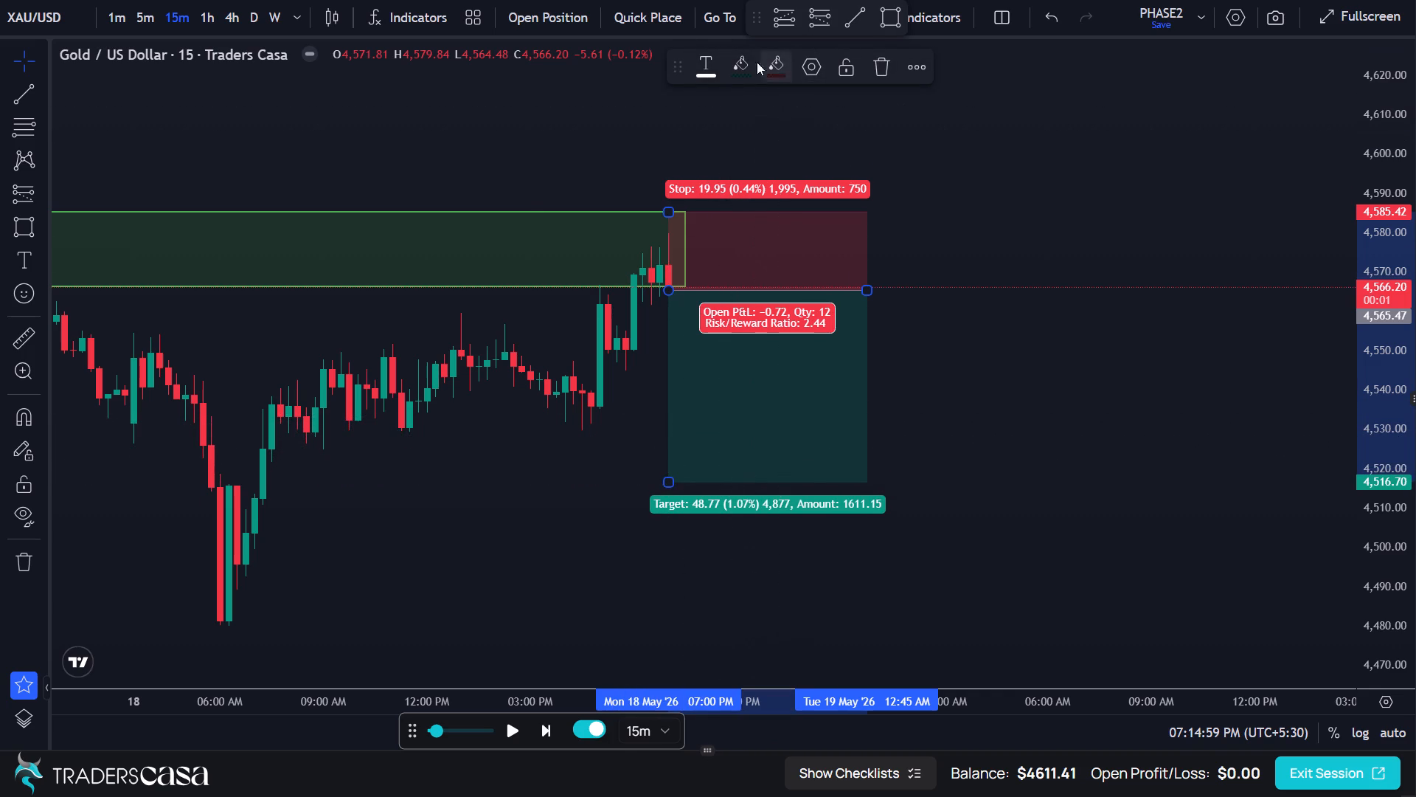
{"action": "left_click", "coordinate": [669, 210]}
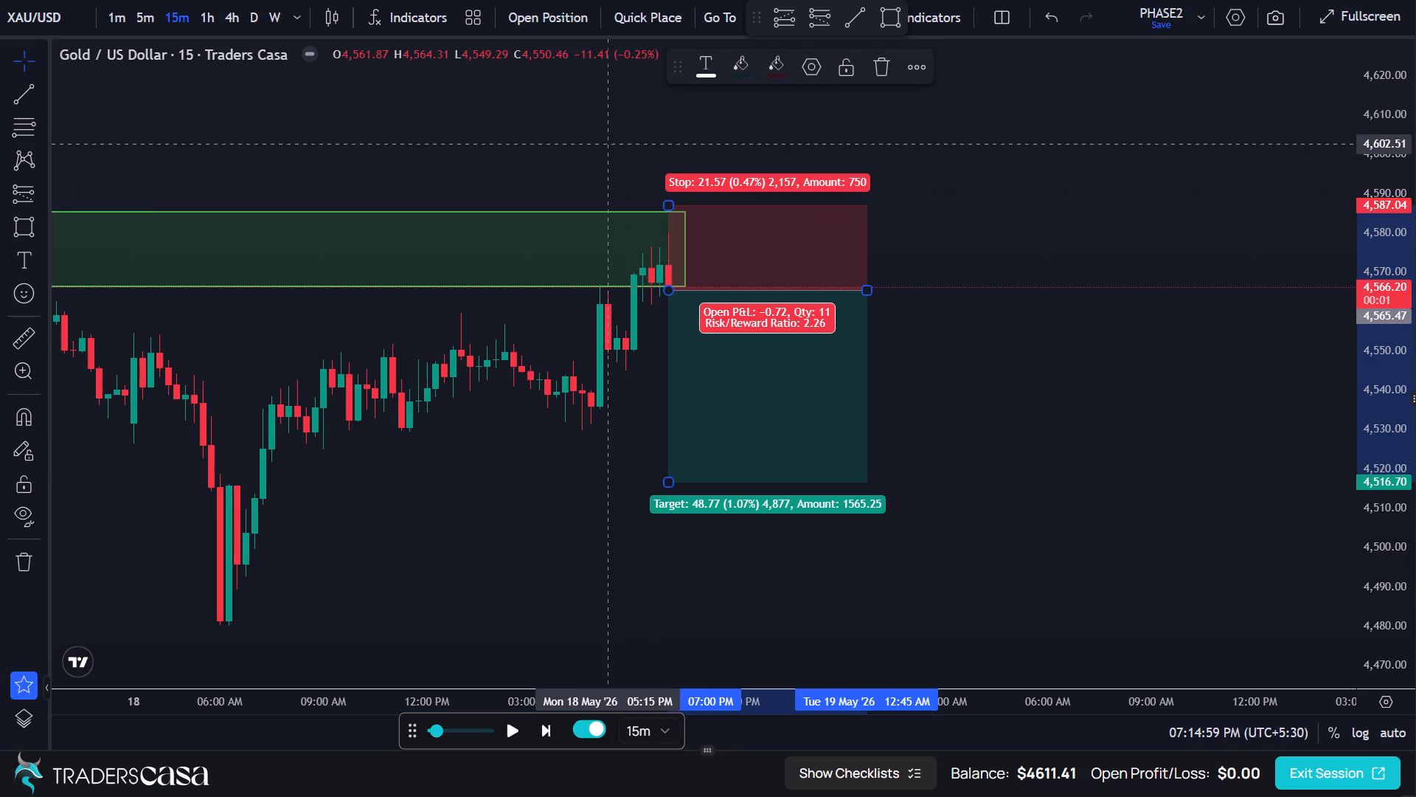
Place a sell stop trade from the drawn position with entry 4,565.47, stop loss 4,587.04, take profit 4,516.7 and 1% risk.
{"action": "left_click", "coordinate": [558, 21]}
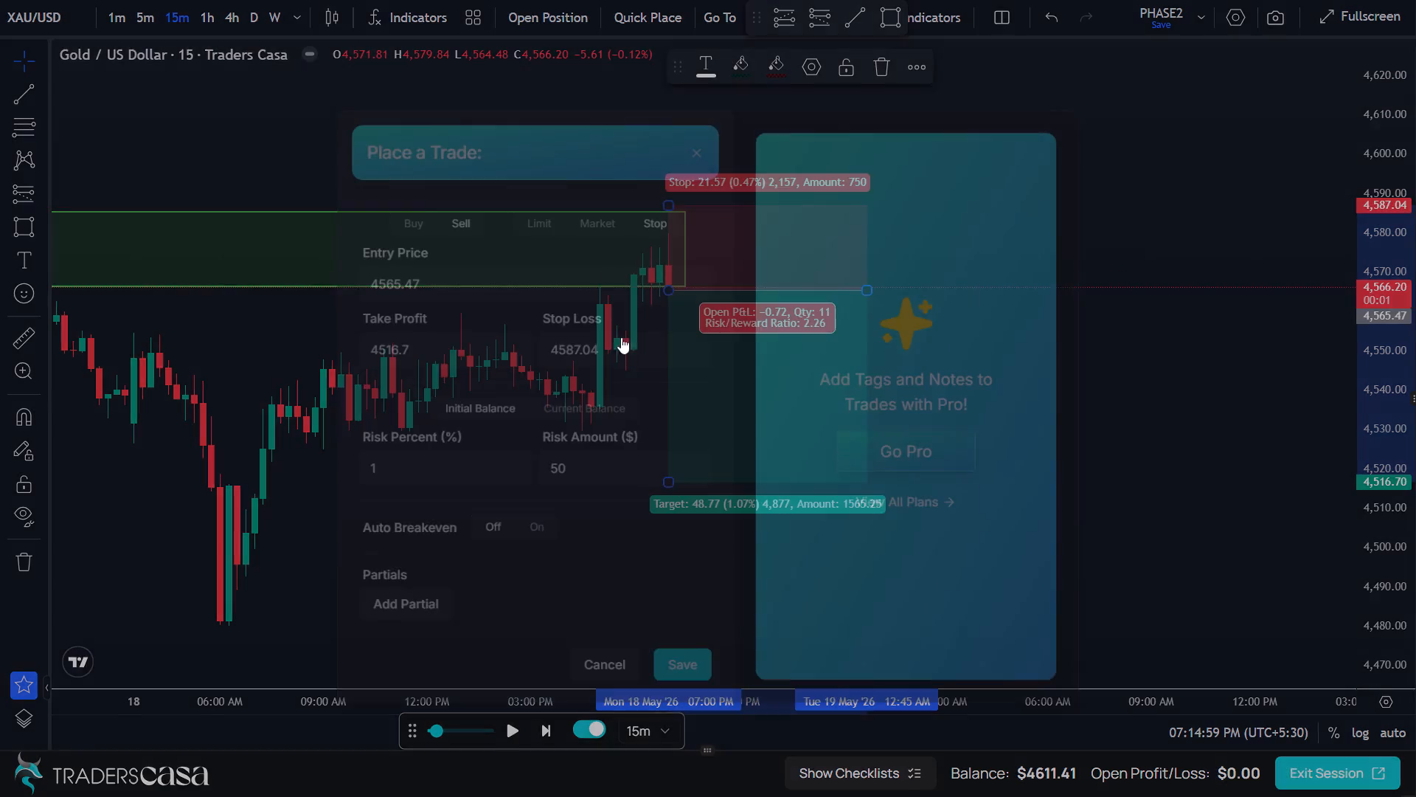
{"action": "left_click", "coordinate": [696, 662]}
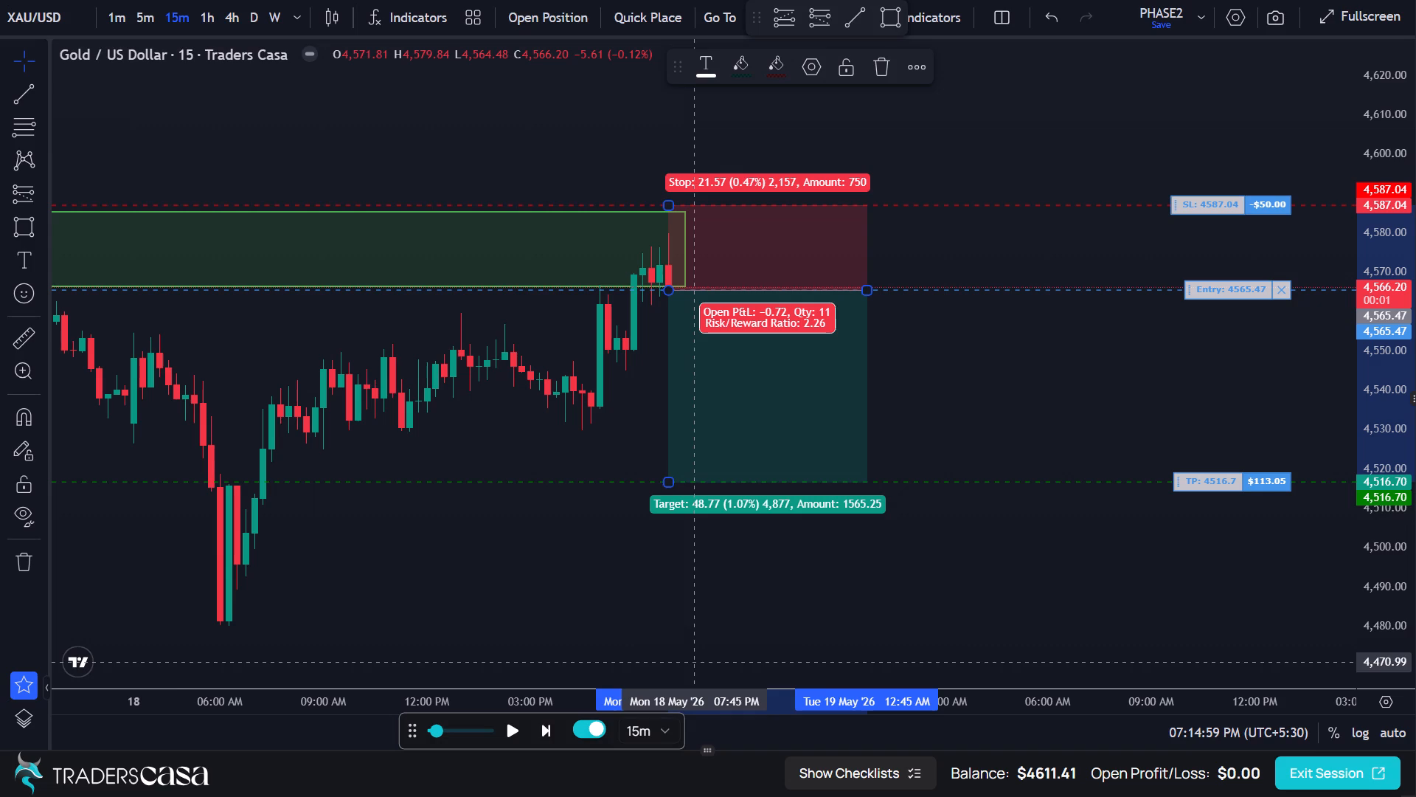
Advance the 15-minute replay candle by candle to 02:14:59 AM, following the open short against its stop and target.
{"action": "left_click", "coordinate": [549, 726]}
{"action": "left_click", "coordinate": [549, 726]}
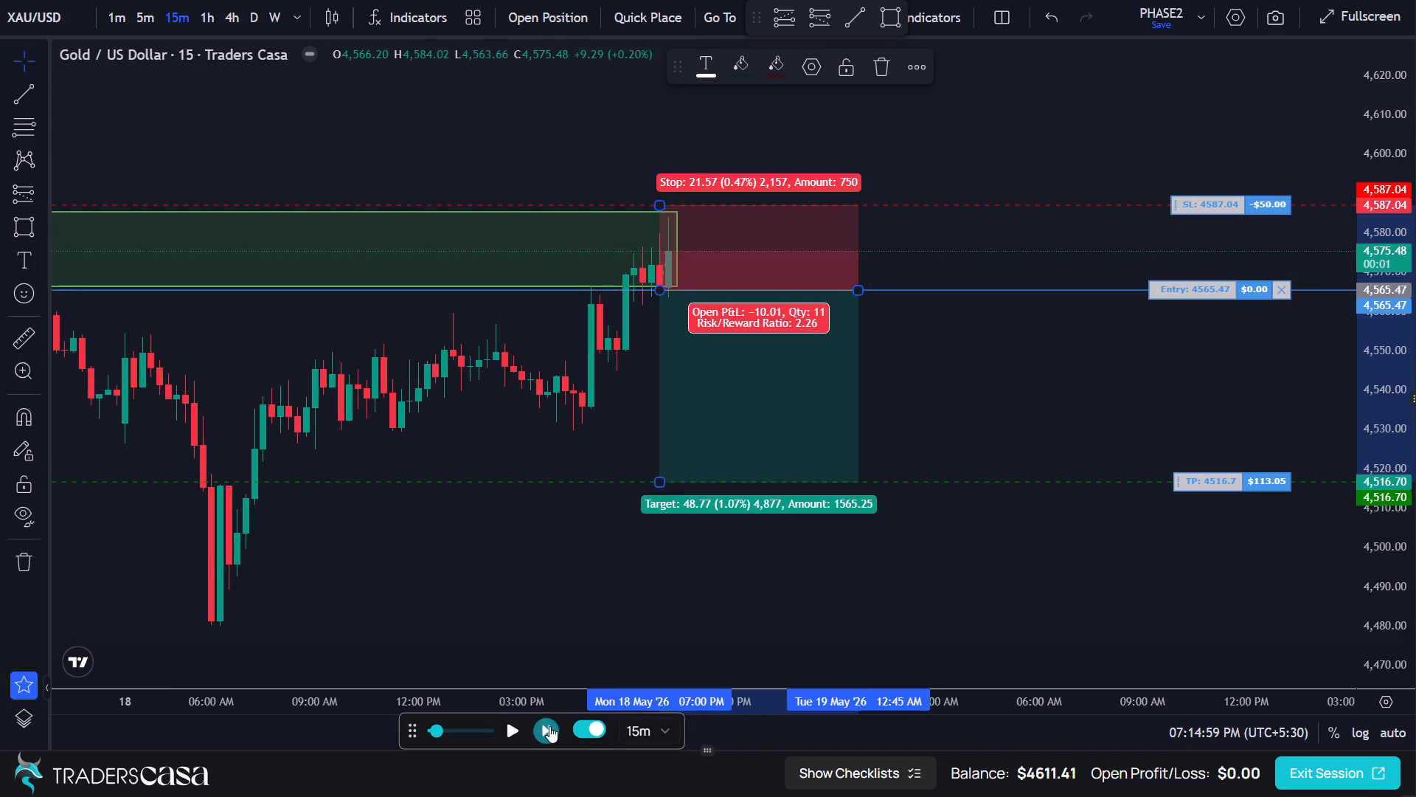
{"action": "left_click", "coordinate": [549, 726]}
{"action": "left_click", "coordinate": [549, 726]}
{"action": "left_click", "coordinate": [549, 726]}
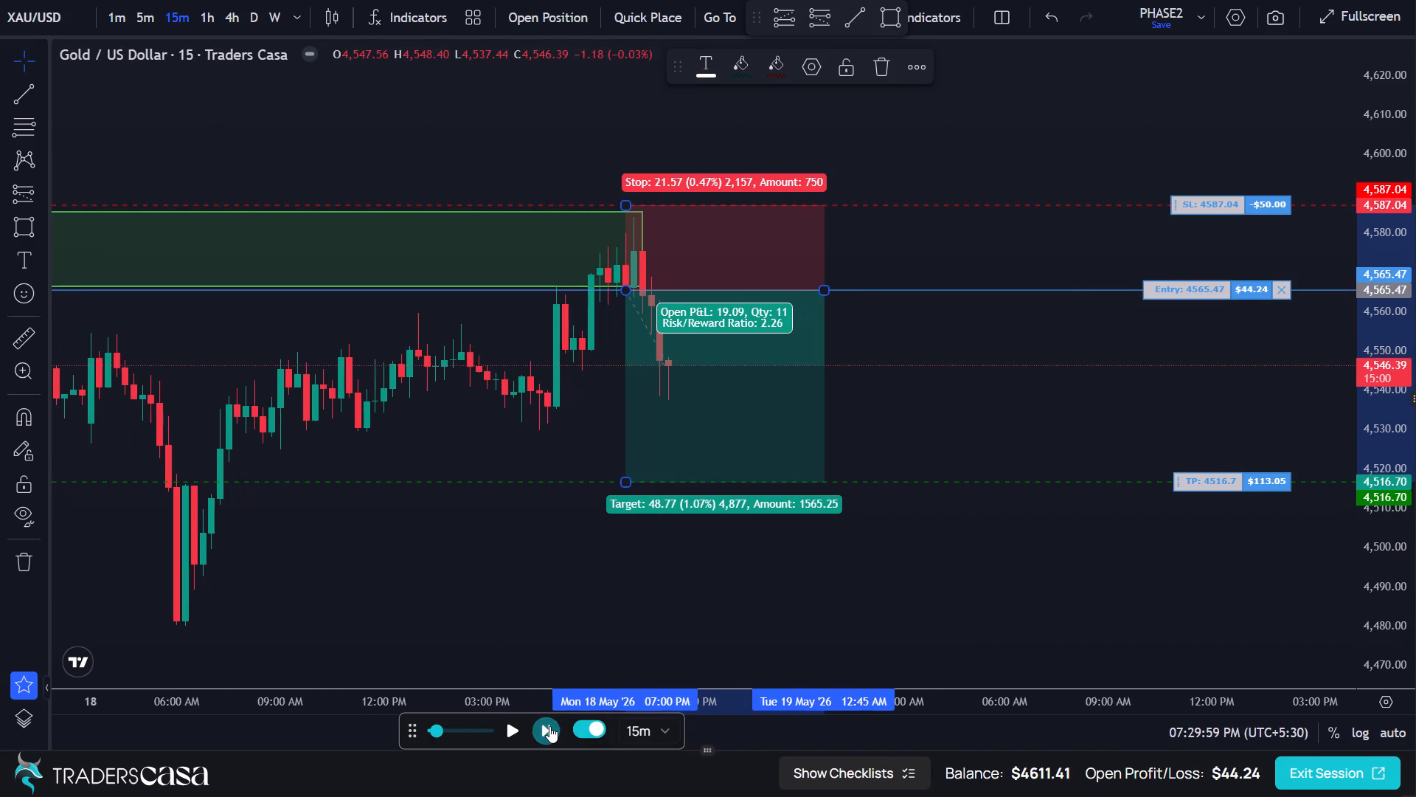
{"action": "triple_click", "coordinate": [549, 726]}
{"action": "triple_click", "coordinate": [549, 726]}
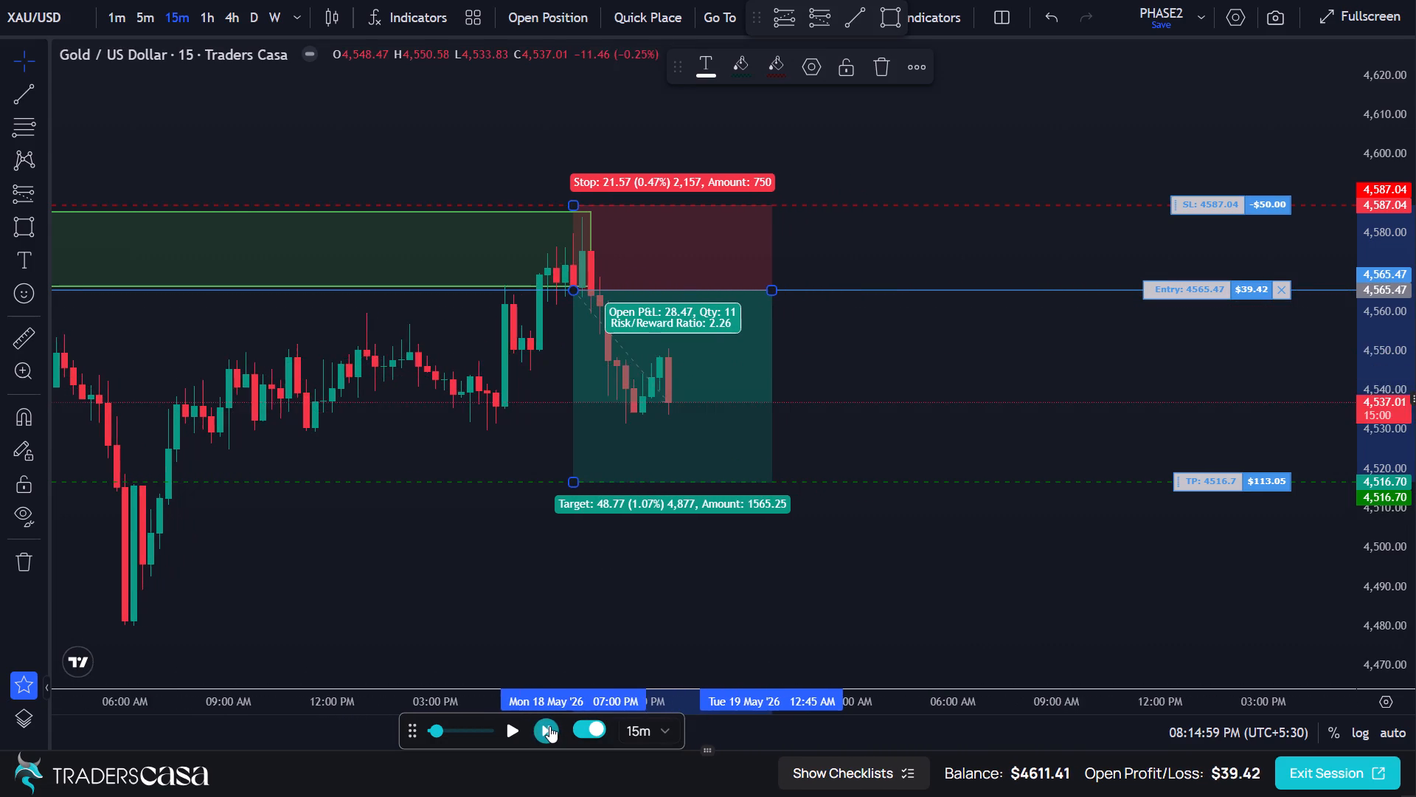
{"action": "triple_click", "coordinate": [549, 726]}
{"action": "double_click", "coordinate": [549, 726]}
{"action": "triple_click", "coordinate": [549, 726]}
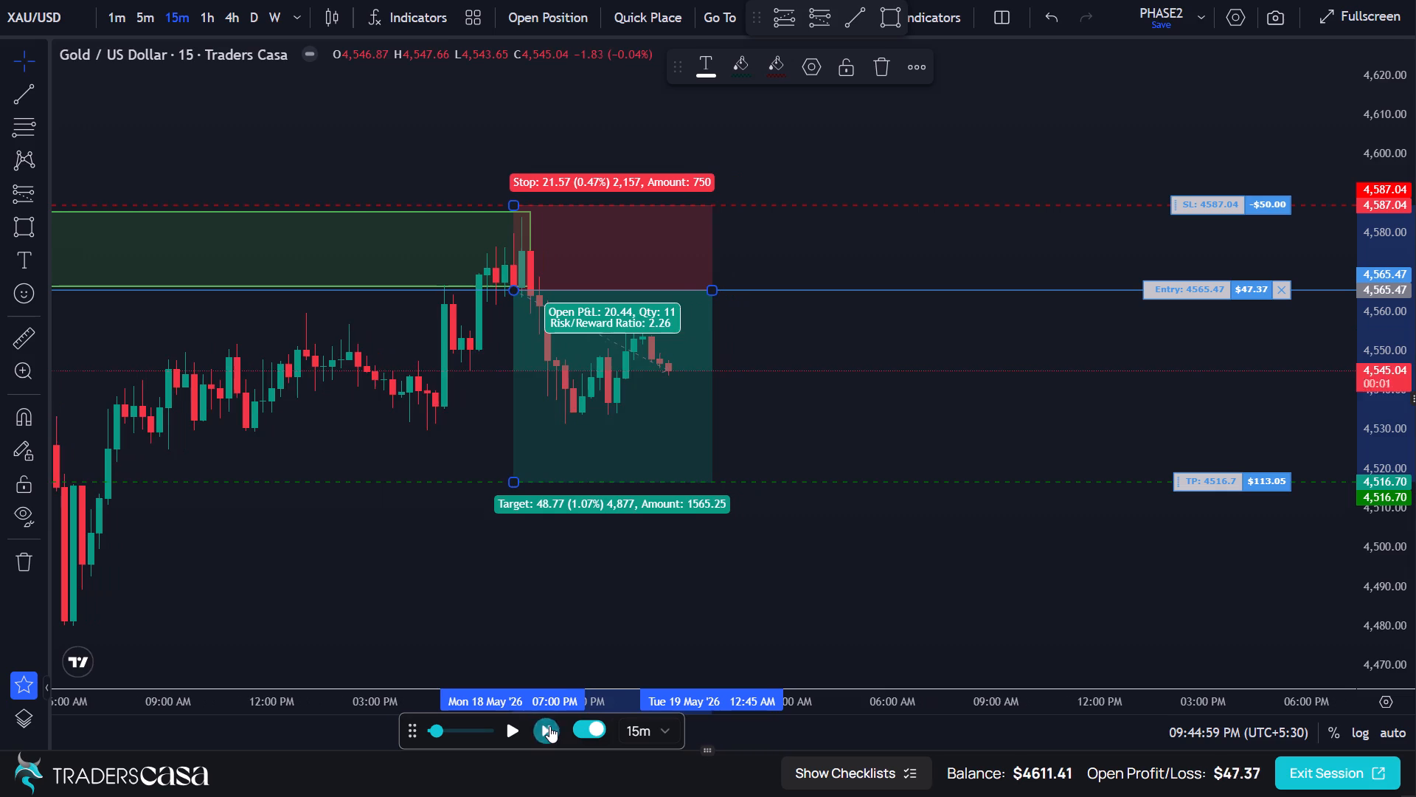
{"action": "triple_click", "coordinate": [549, 726]}
{"action": "triple_click", "coordinate": [549, 726]}
{"action": "triple_click", "coordinate": [549, 726]}
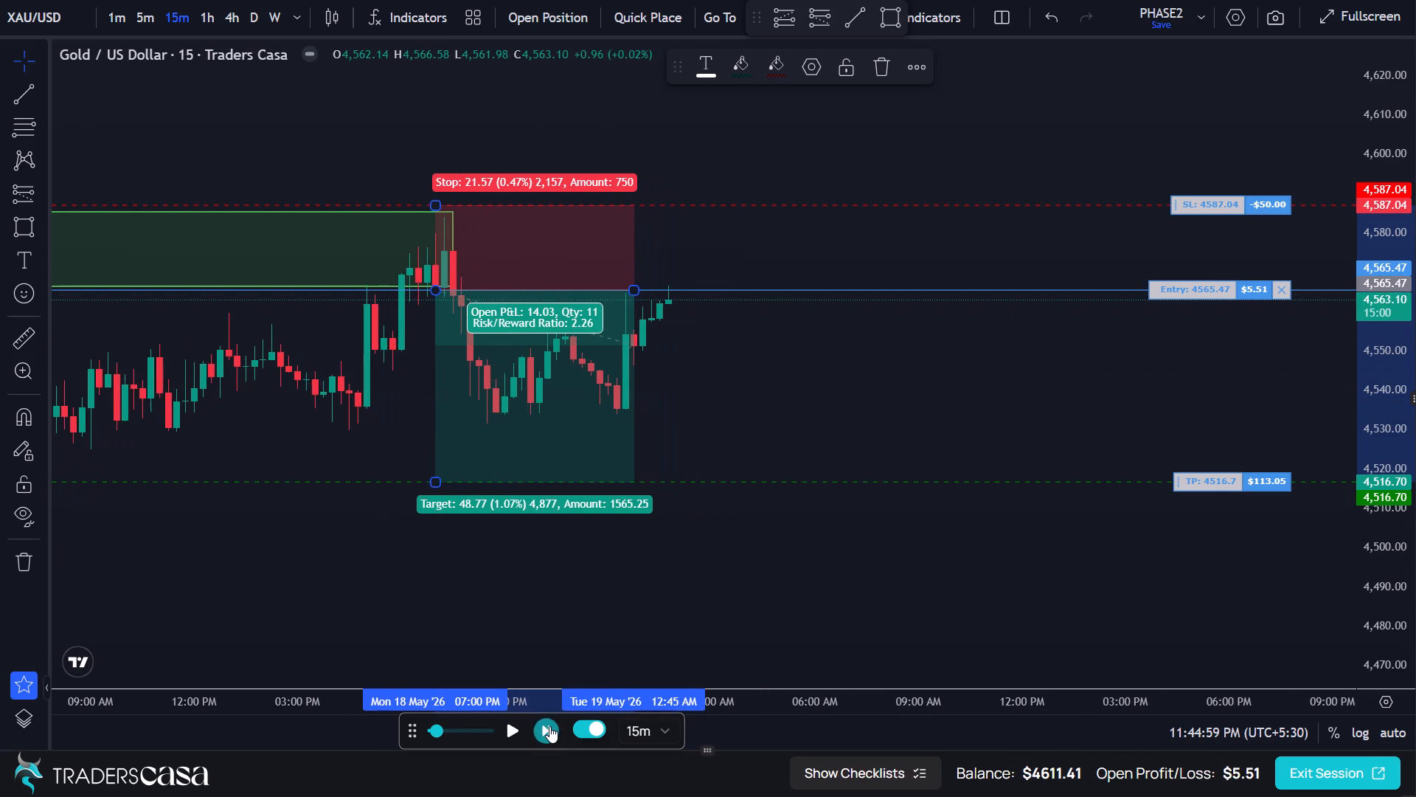
{"action": "triple_click", "coordinate": [549, 726]}
{"action": "triple_click", "coordinate": [549, 726]}
{"action": "triple_click", "coordinate": [549, 726]}
{"action": "triple_click", "coordinate": [549, 726]}
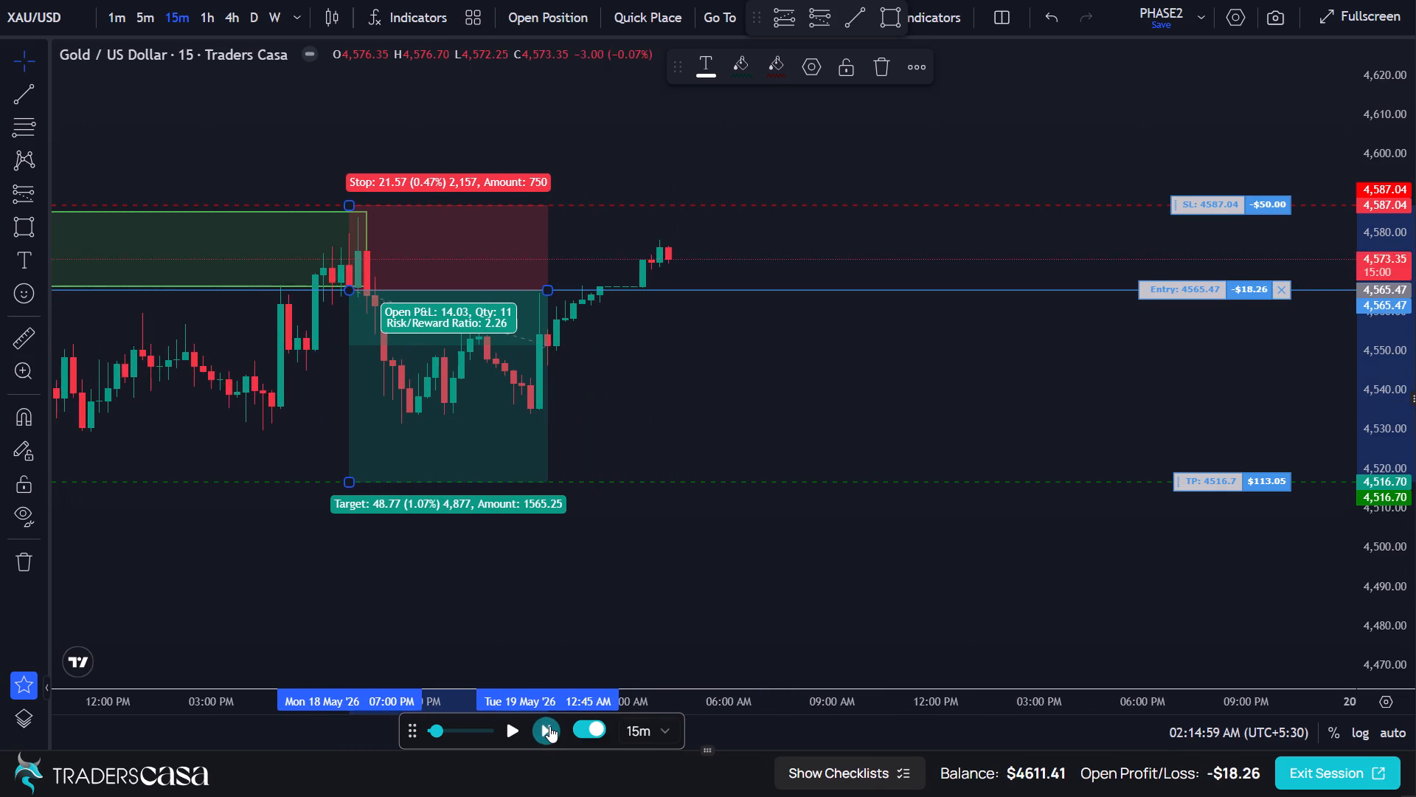
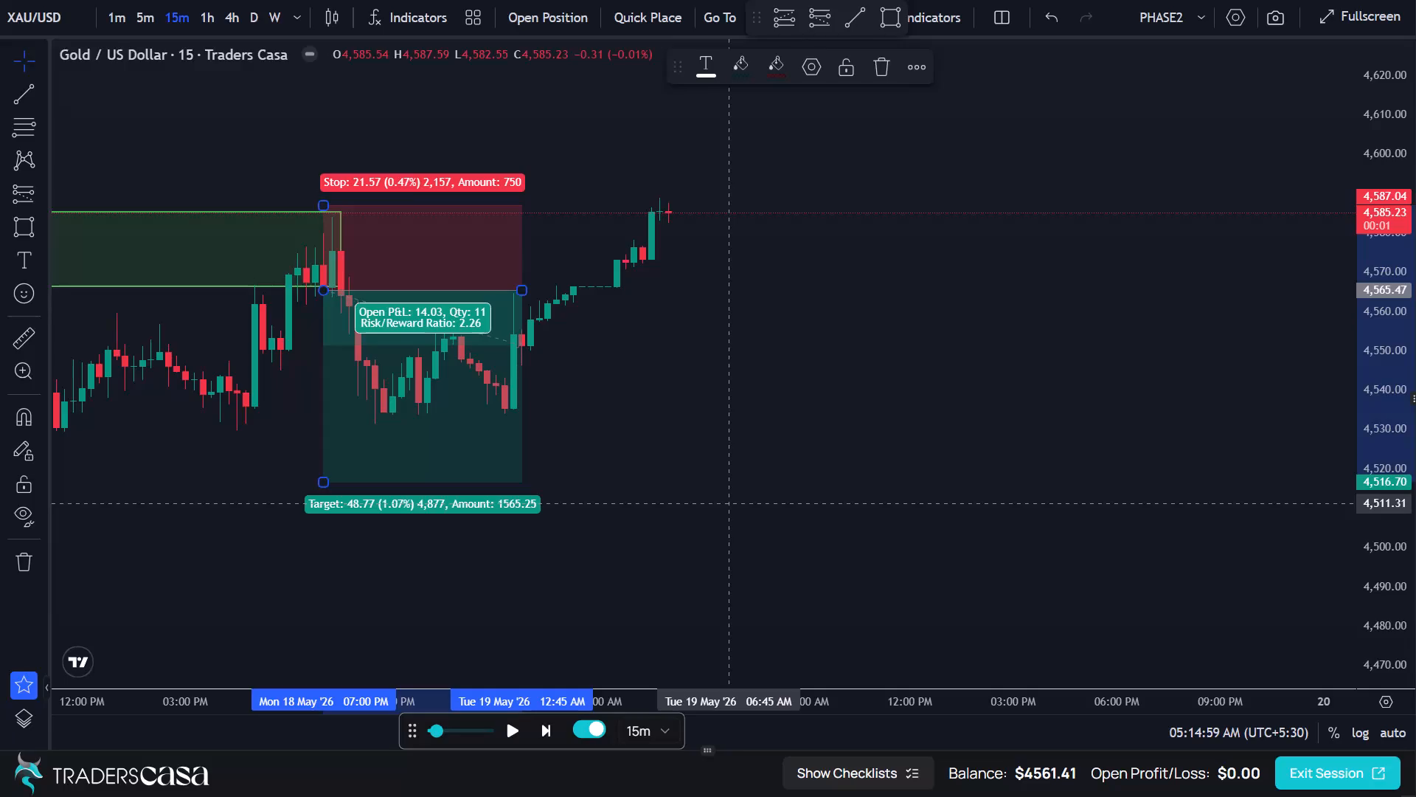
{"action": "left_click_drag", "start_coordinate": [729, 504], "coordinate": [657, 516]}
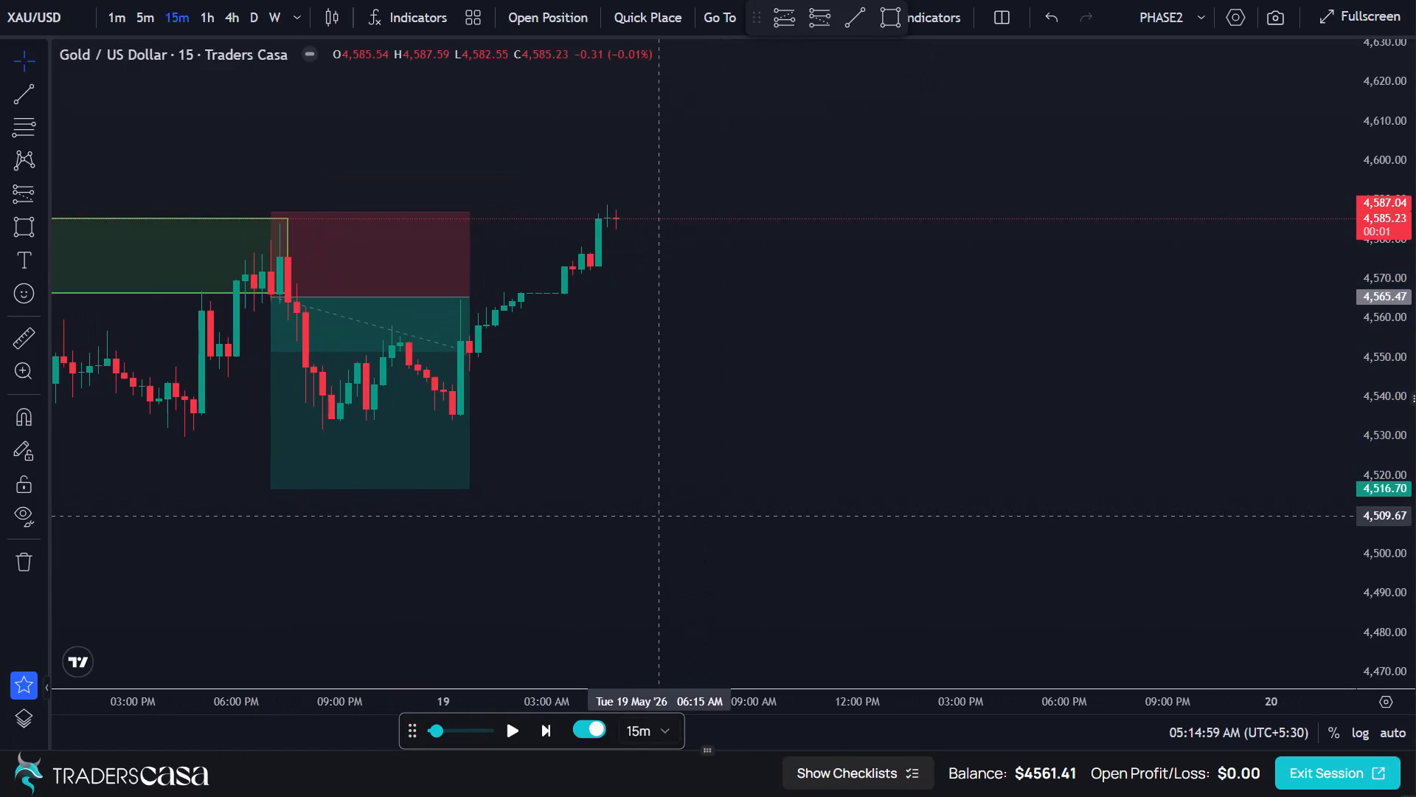
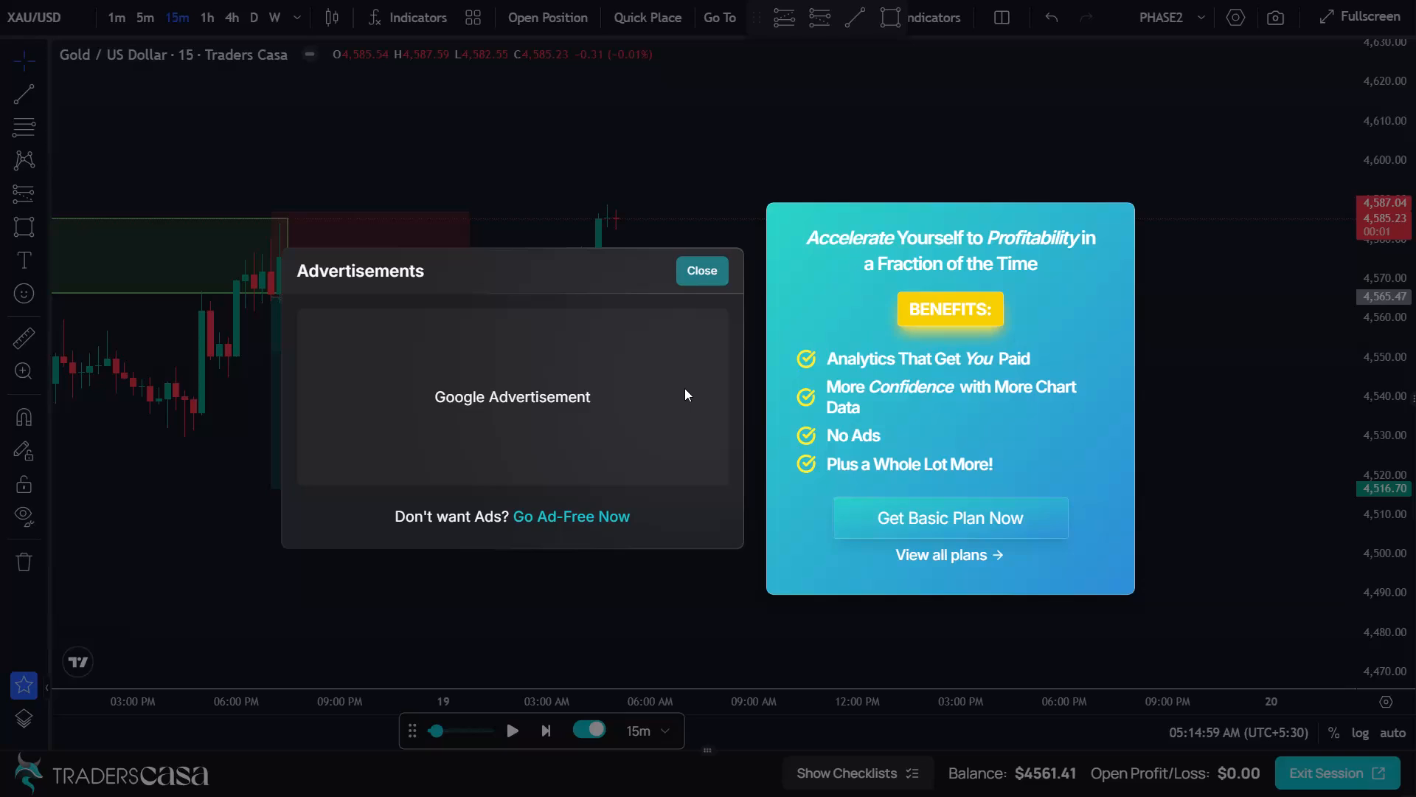
Dismiss the advertisement and delete the finished short position drawing beside the supply zone.
{"action": "left_click", "coordinate": [695, 261]}
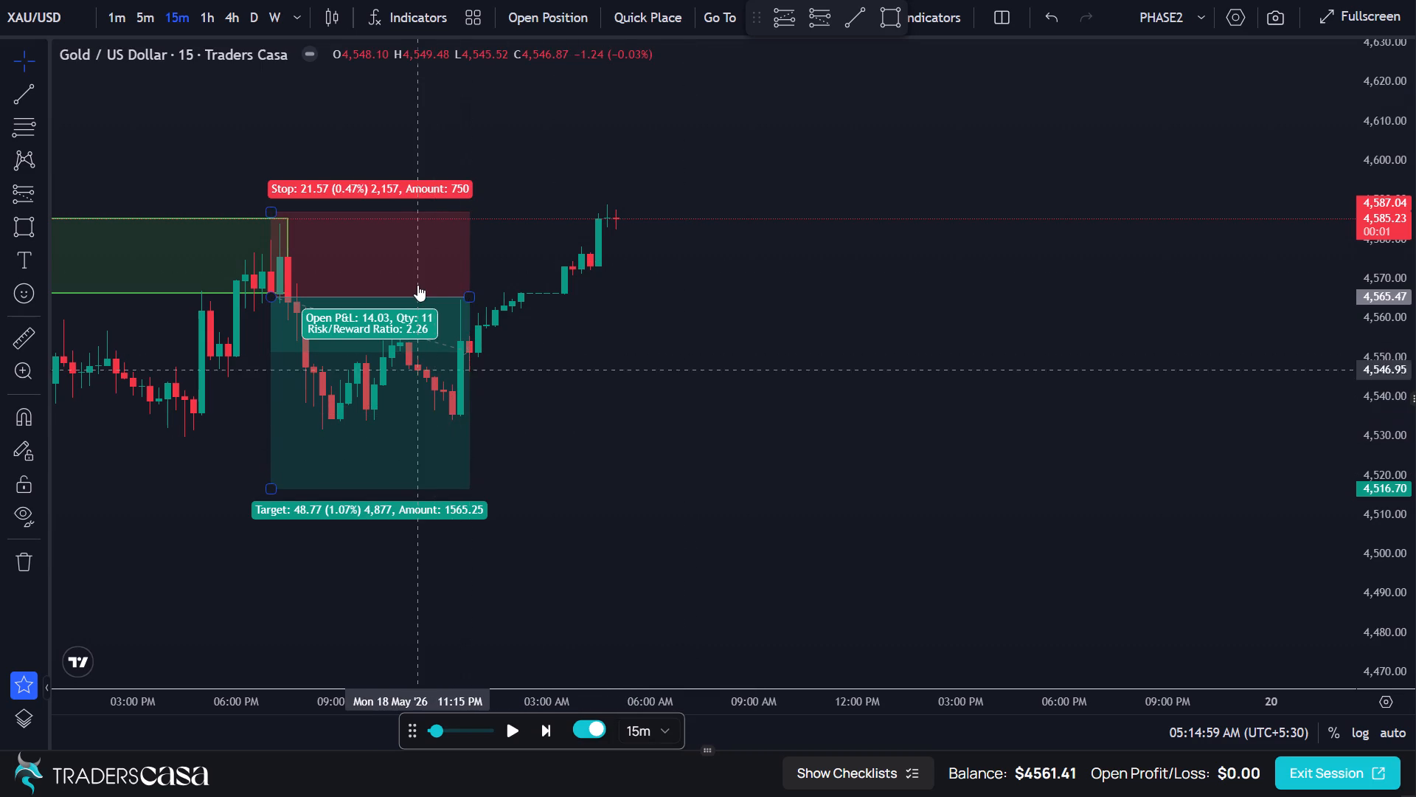
{"action": "left_click", "coordinate": [401, 297]}
{"action": "left_click", "coordinate": [885, 72]}
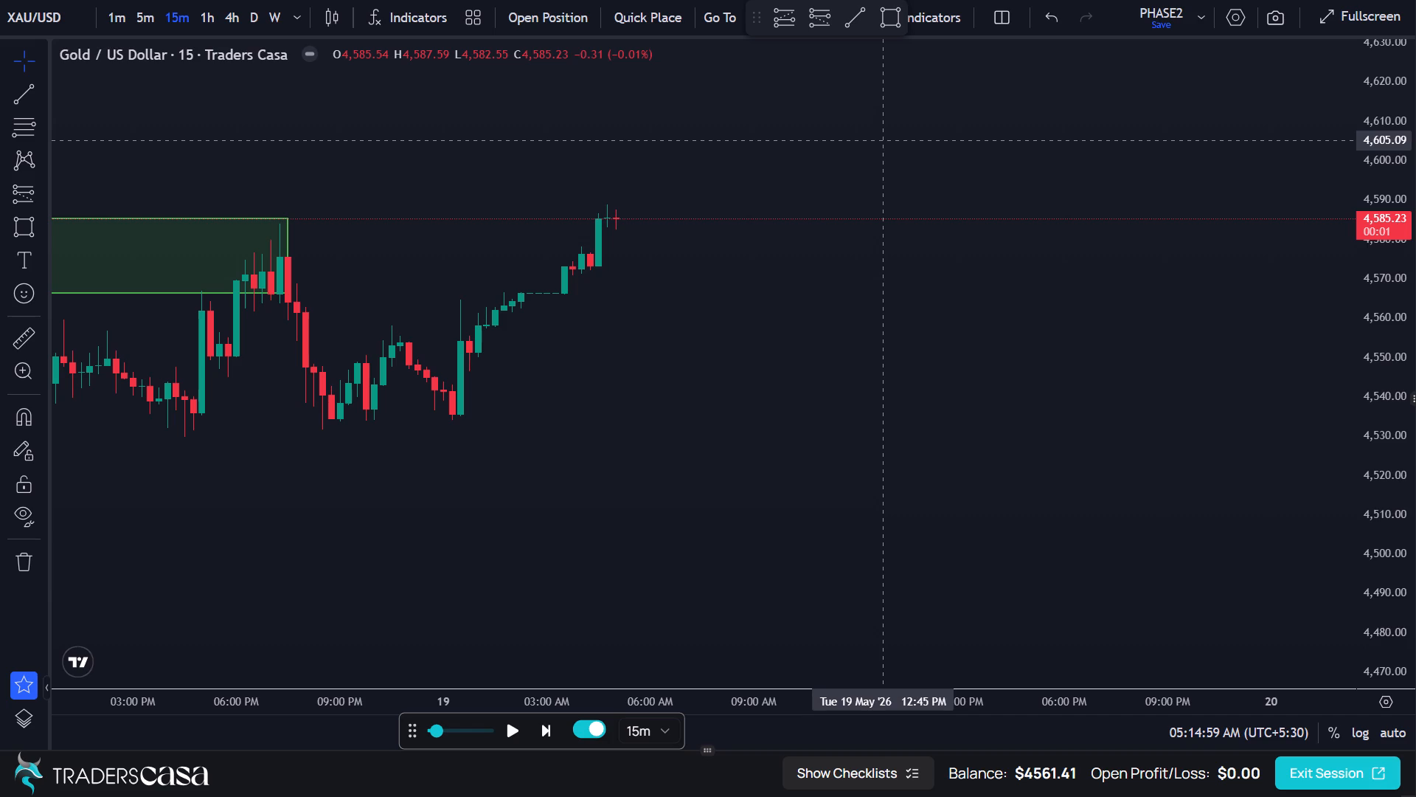
Extend the upper supply zone at 4,613.77–4,621.74 forward in time to about 19 May, 08:45 AM.
{"action": "left_click_drag", "start_coordinate": [648, 376], "coordinate": [774, 378]}
{"action": "left_click_drag", "start_coordinate": [702, 406], "coordinate": [1061, 387]}
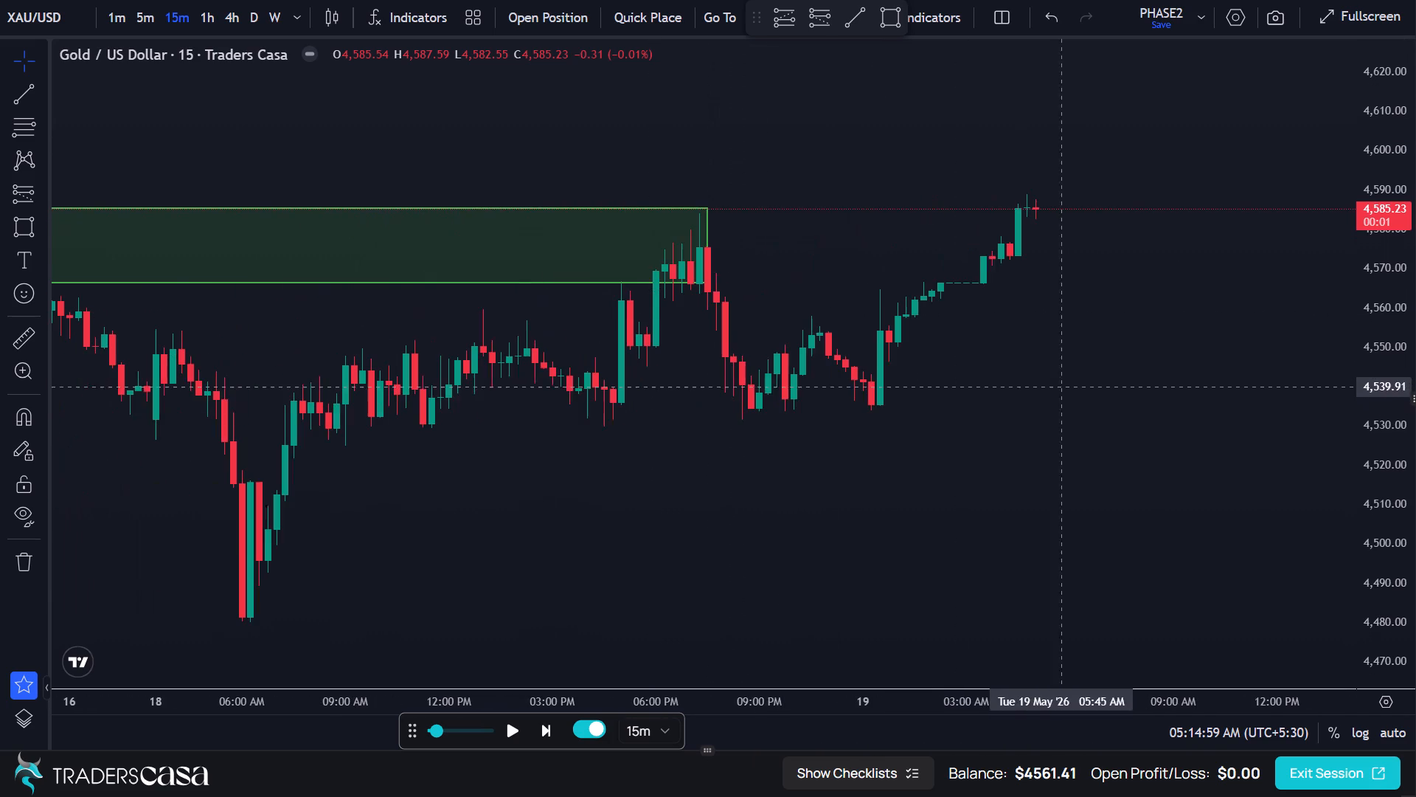
{"action": "scroll", "coordinate": [549, 432], "scroll_direction": "down", "scroll_amount": 5}
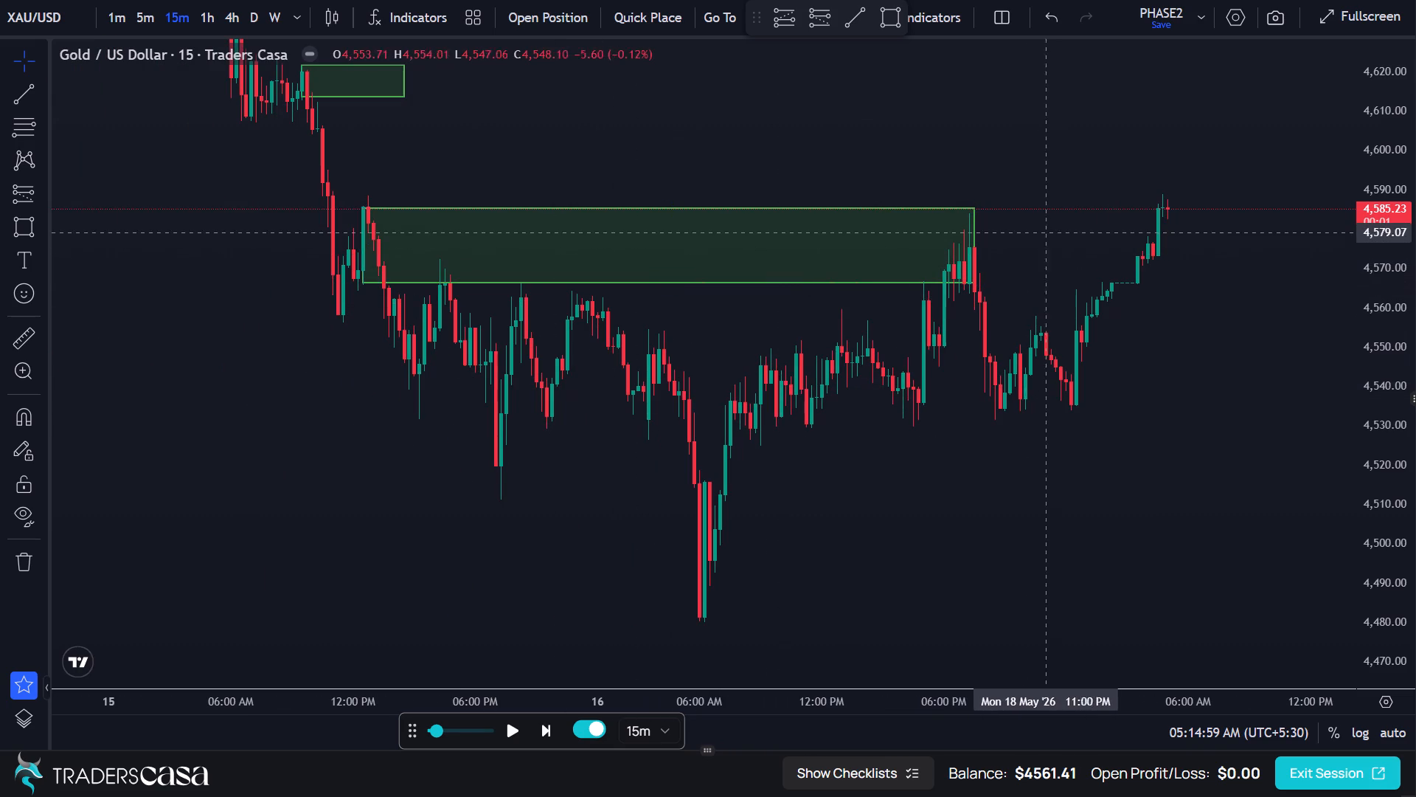
{"action": "left_click_drag", "start_coordinate": [918, 90], "coordinate": [922, 235]}
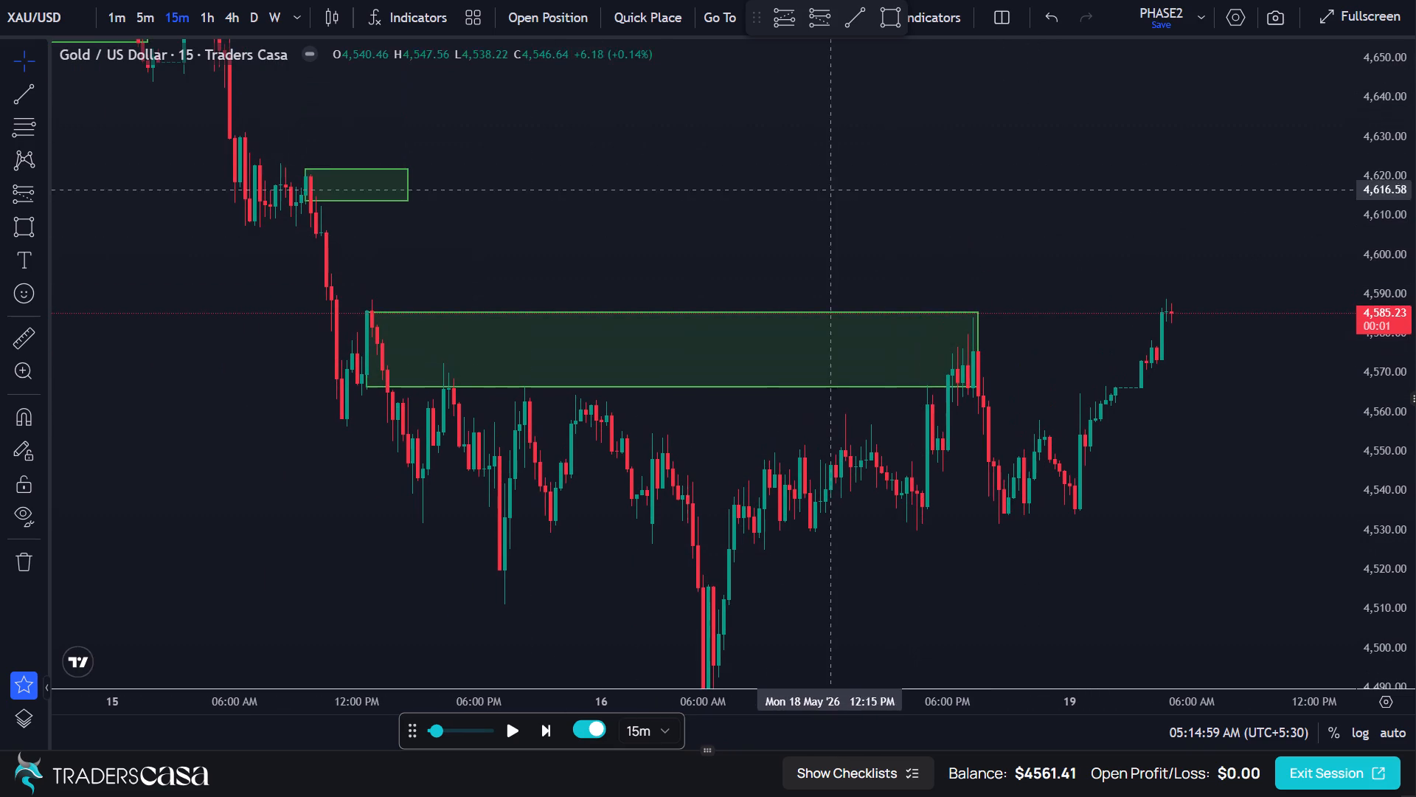
{"action": "left_click_drag", "start_coordinate": [414, 186], "coordinate": [762, 180]}
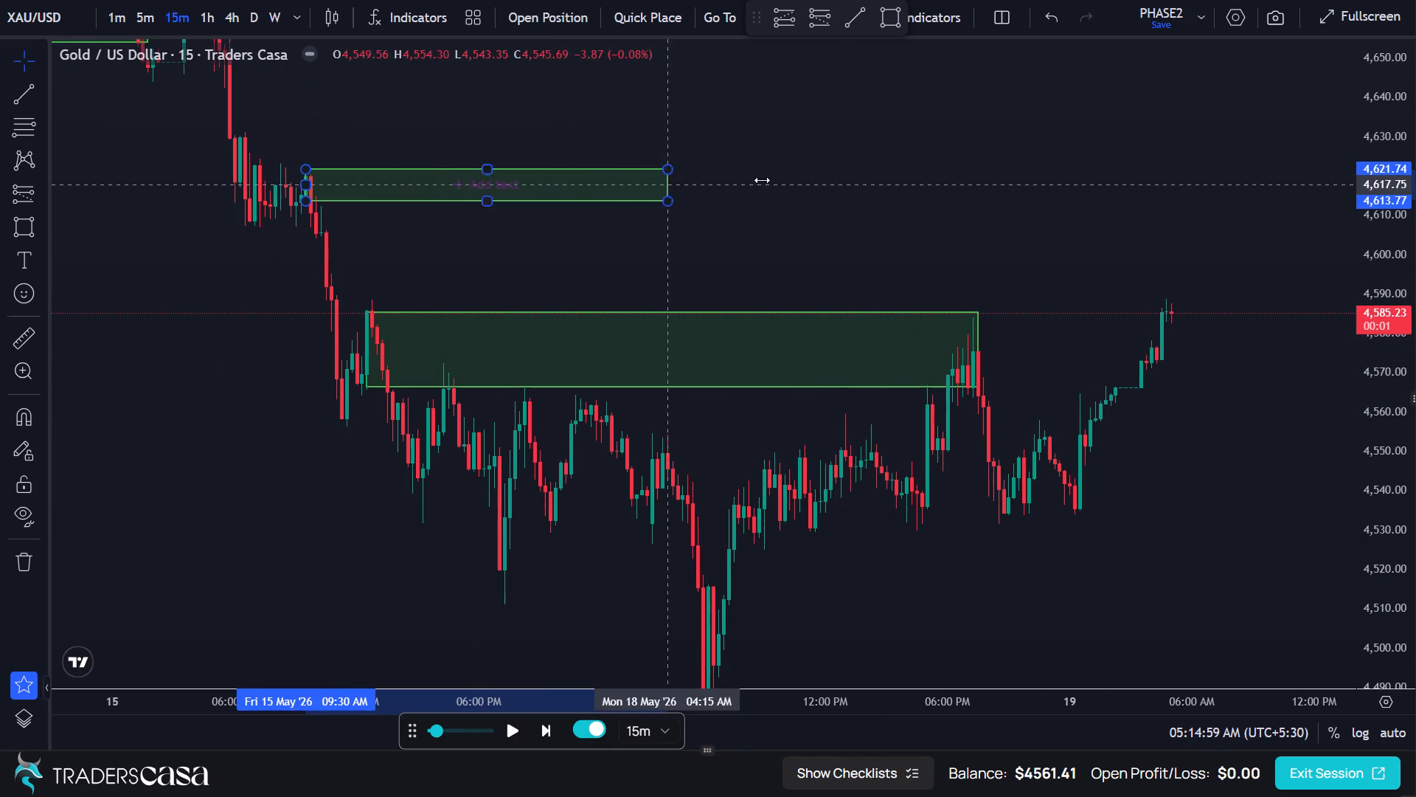
{"action": "left_click_drag", "start_coordinate": [762, 180], "coordinate": [1250, 162]}
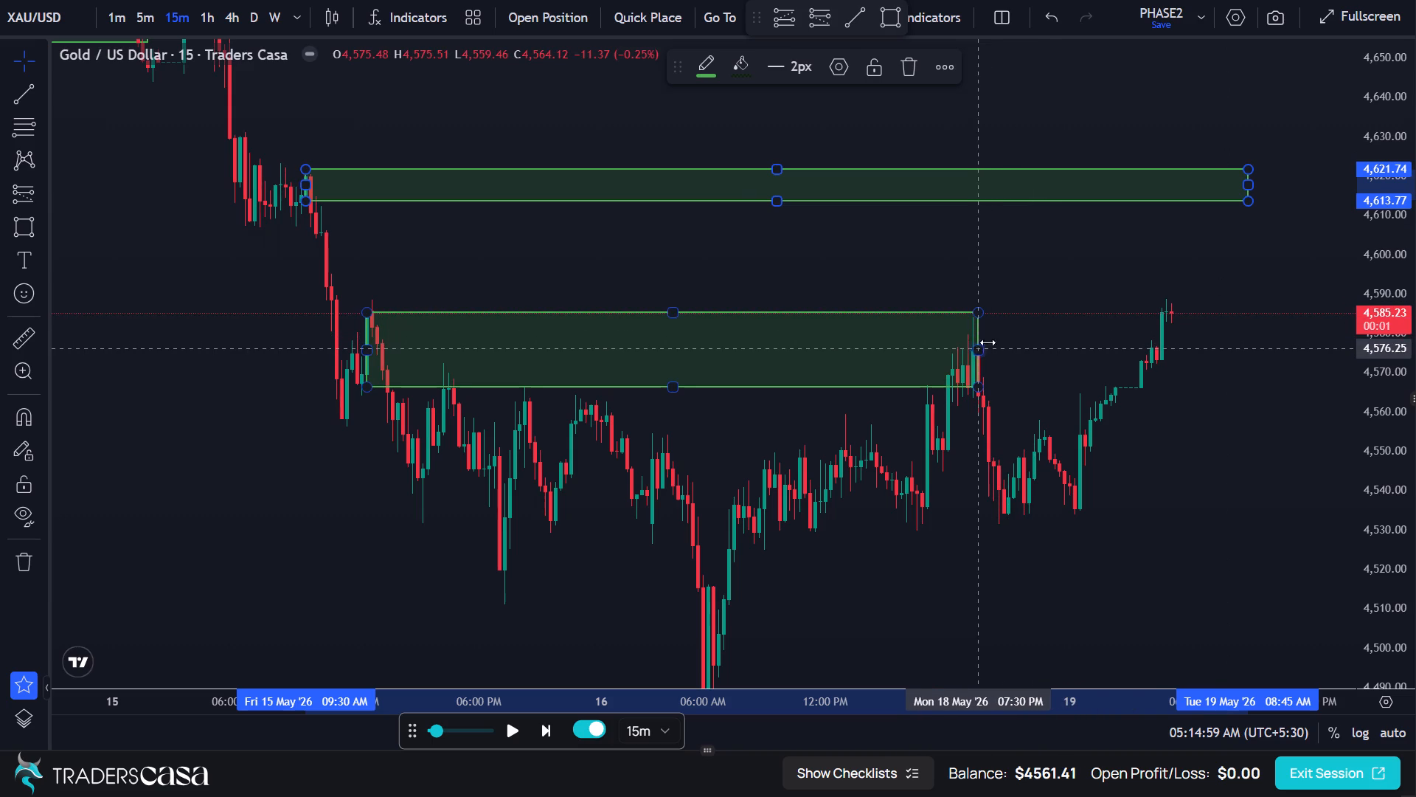
Advance the replay by one 15-minute candle.
{"action": "left_click_drag", "start_coordinate": [1095, 295], "coordinate": [962, 333]}
{"action": "scroll", "coordinate": [962, 334], "scroll_direction": "up", "scroll_amount": 6}
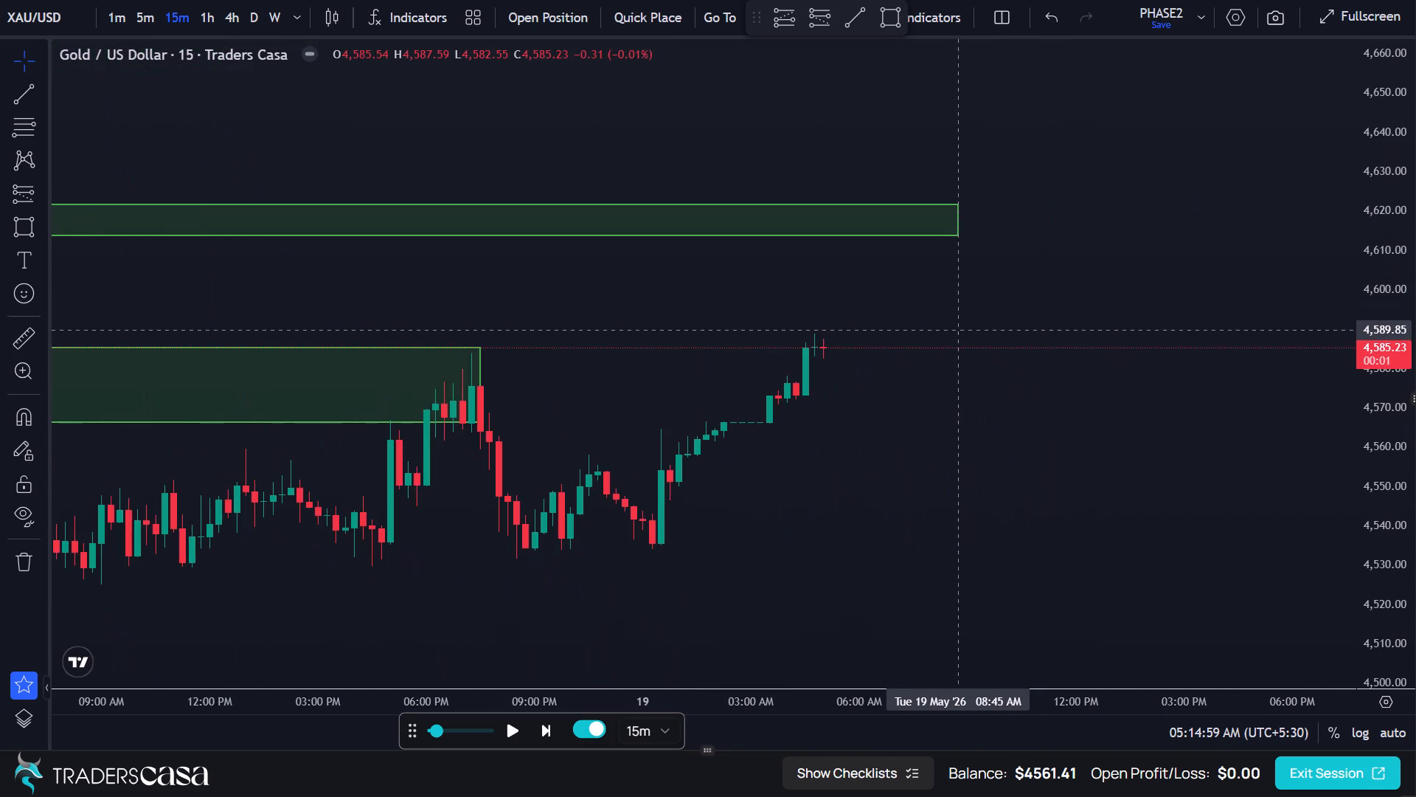
{"action": "scroll", "coordinate": [962, 330], "scroll_direction": "up", "scroll_amount": 2}
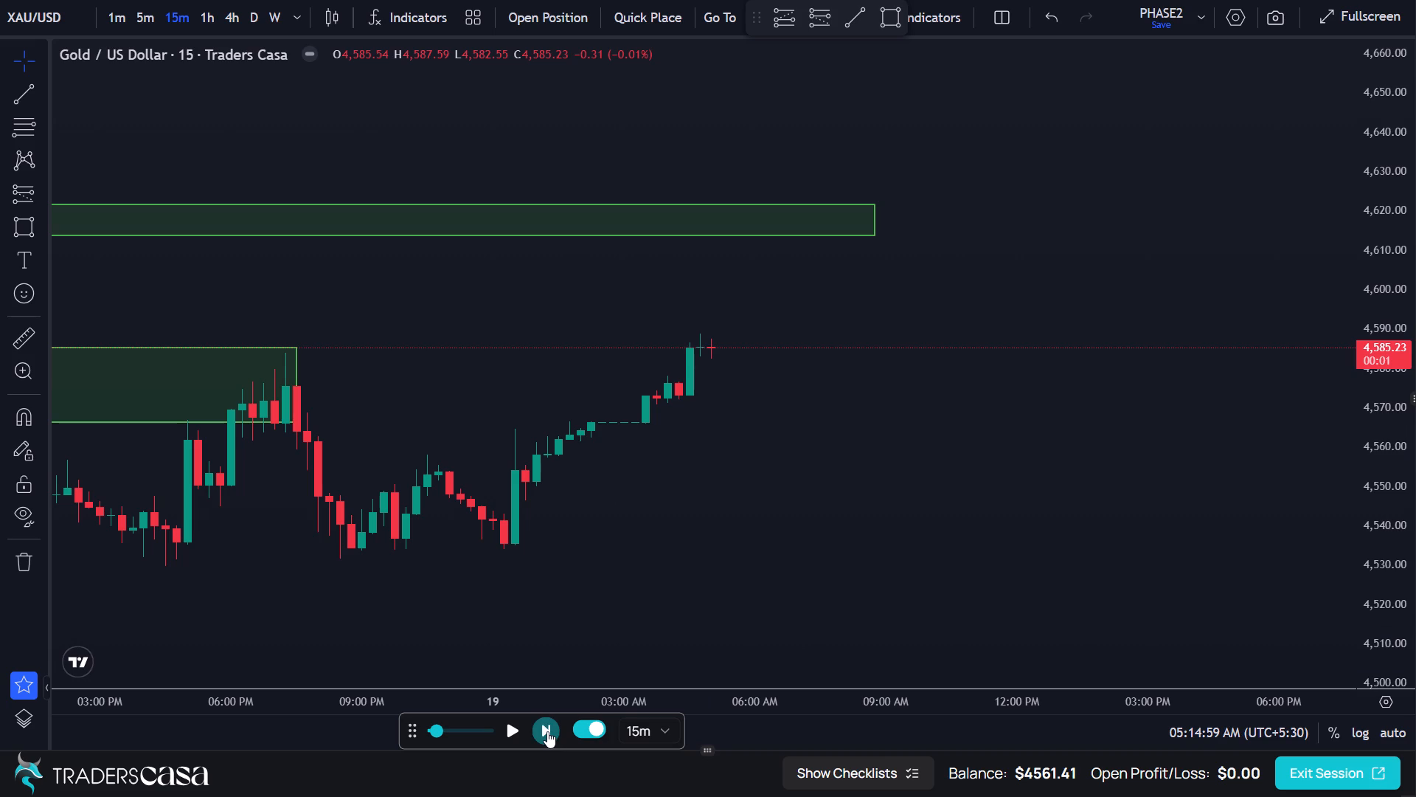
{"action": "left_click", "coordinate": [547, 731]}
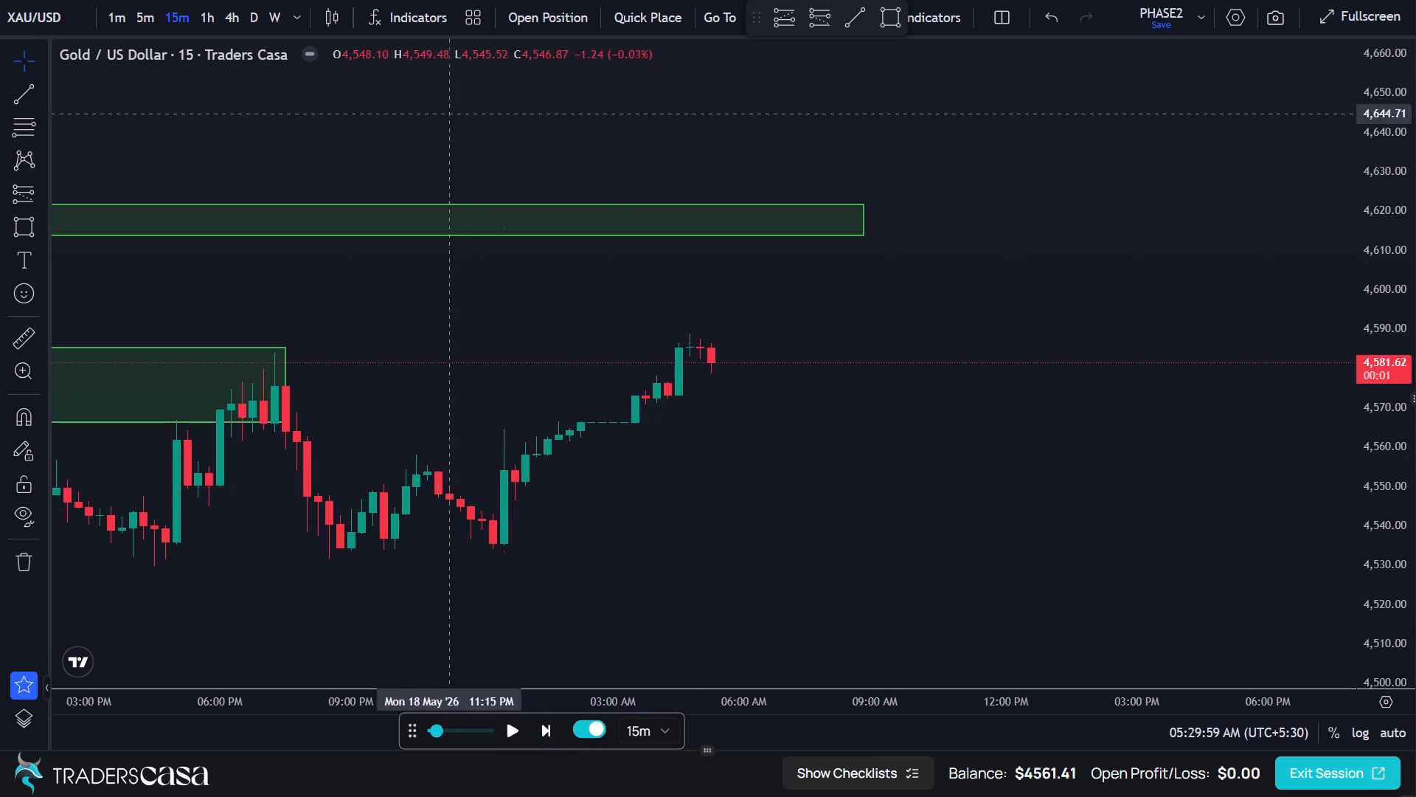
Switch the chart to the 5-minute timeframe and examine the latest price action below the upper supply zone.
{"action": "left_click", "coordinate": [138, 13]}
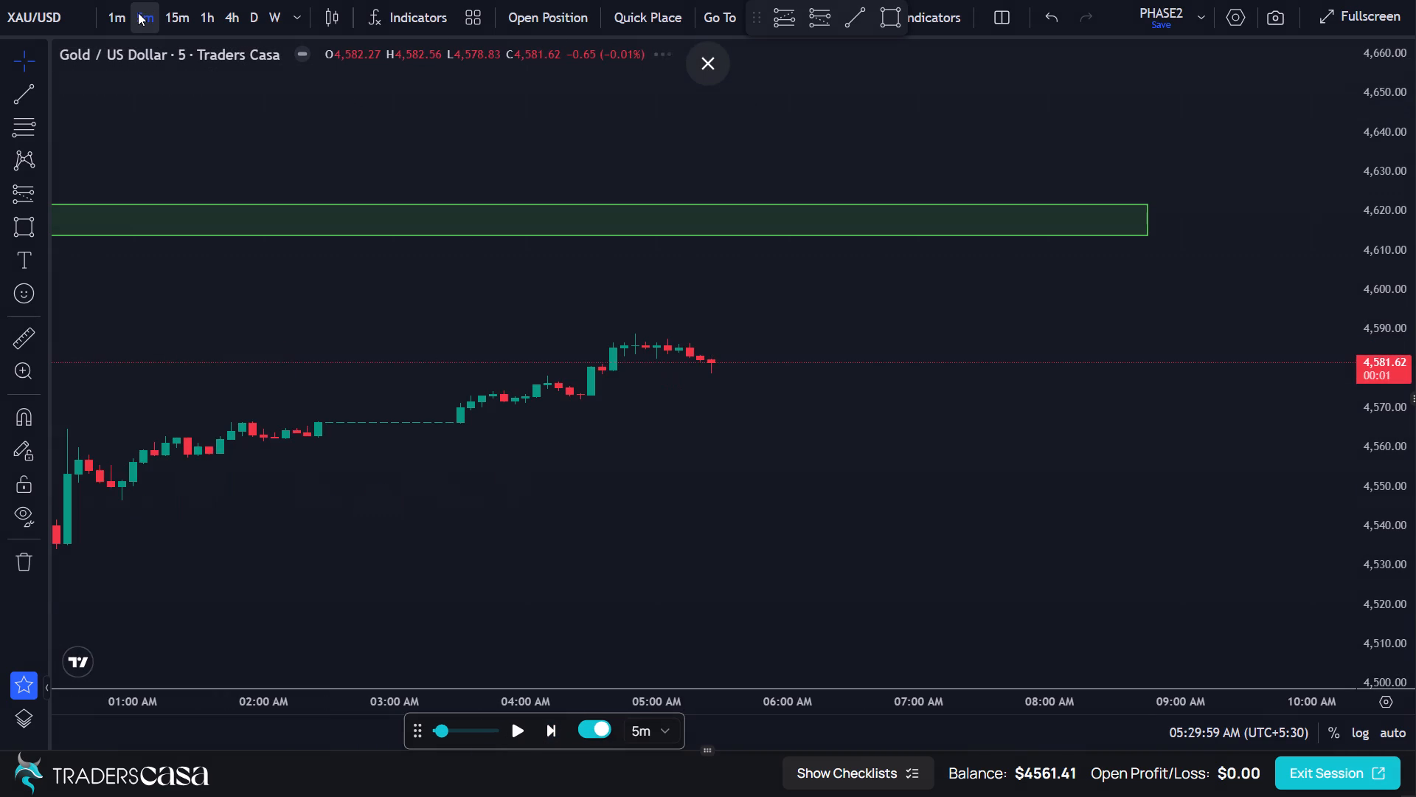
{"action": "scroll", "coordinate": [521, 356], "scroll_direction": "down", "scroll_amount": 16}
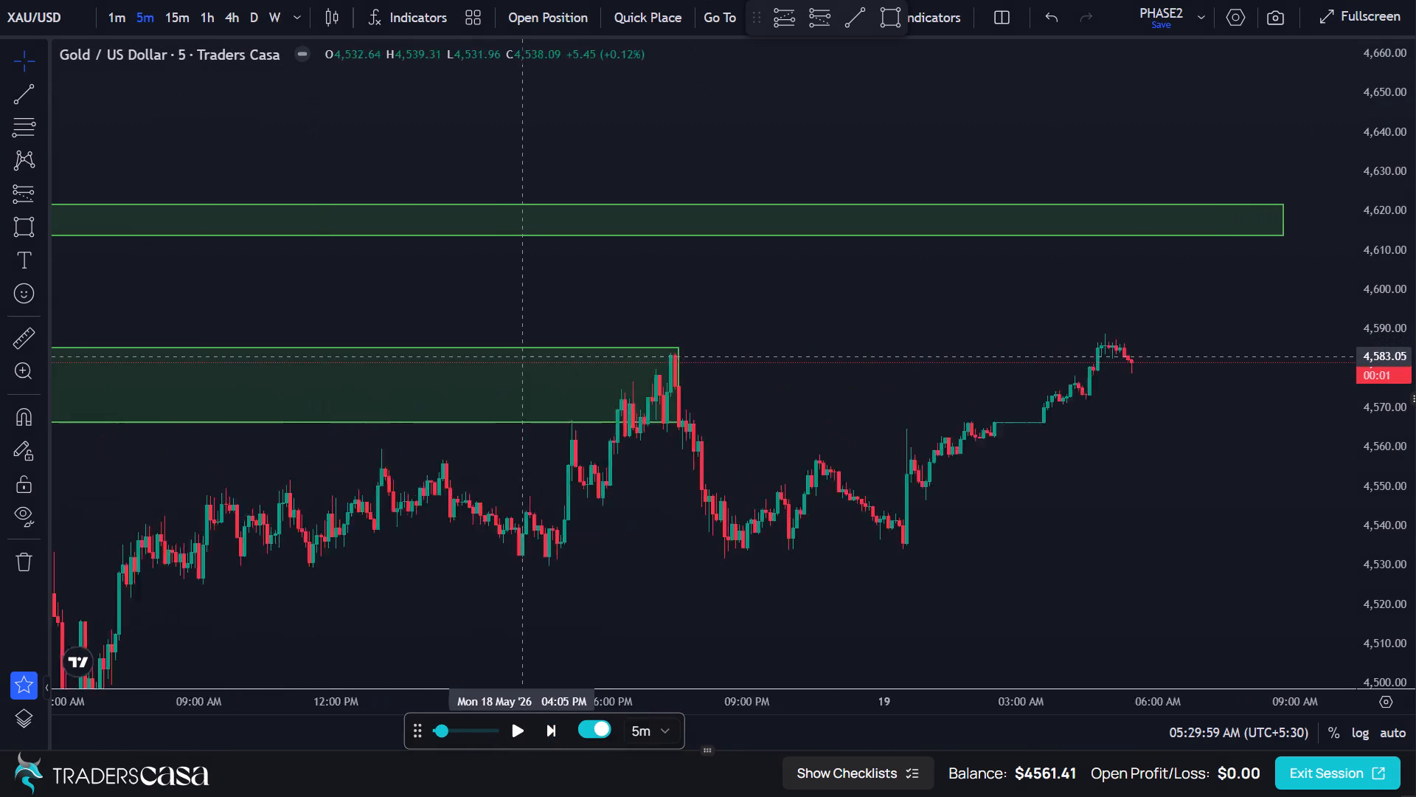
{"action": "left_click_drag", "start_coordinate": [861, 305], "coordinate": [383, 345]}
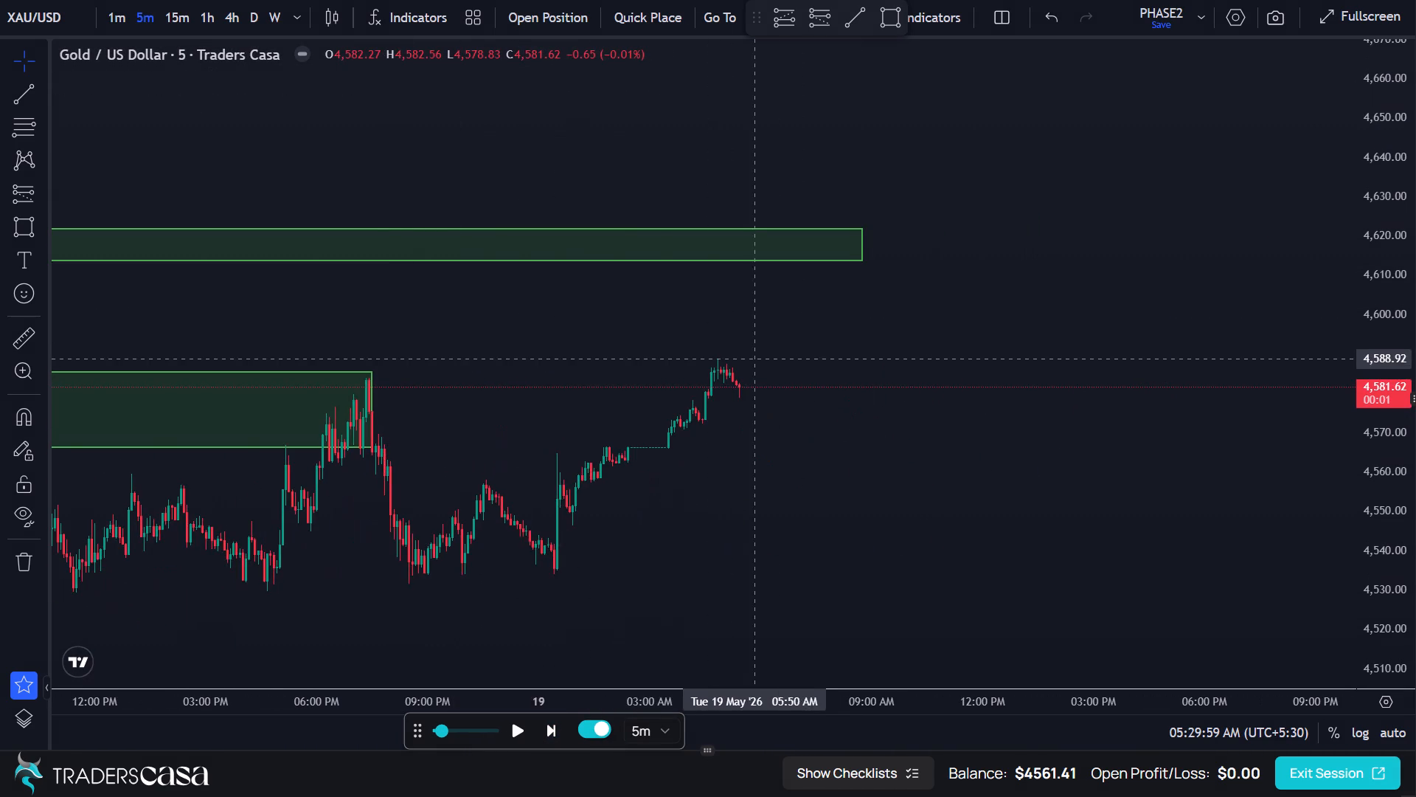
{"action": "scroll", "coordinate": [758, 359], "scroll_direction": "up", "scroll_amount": 9}
{"action": "left_click_drag", "start_coordinate": [327, 413], "coordinate": [953, 426]}
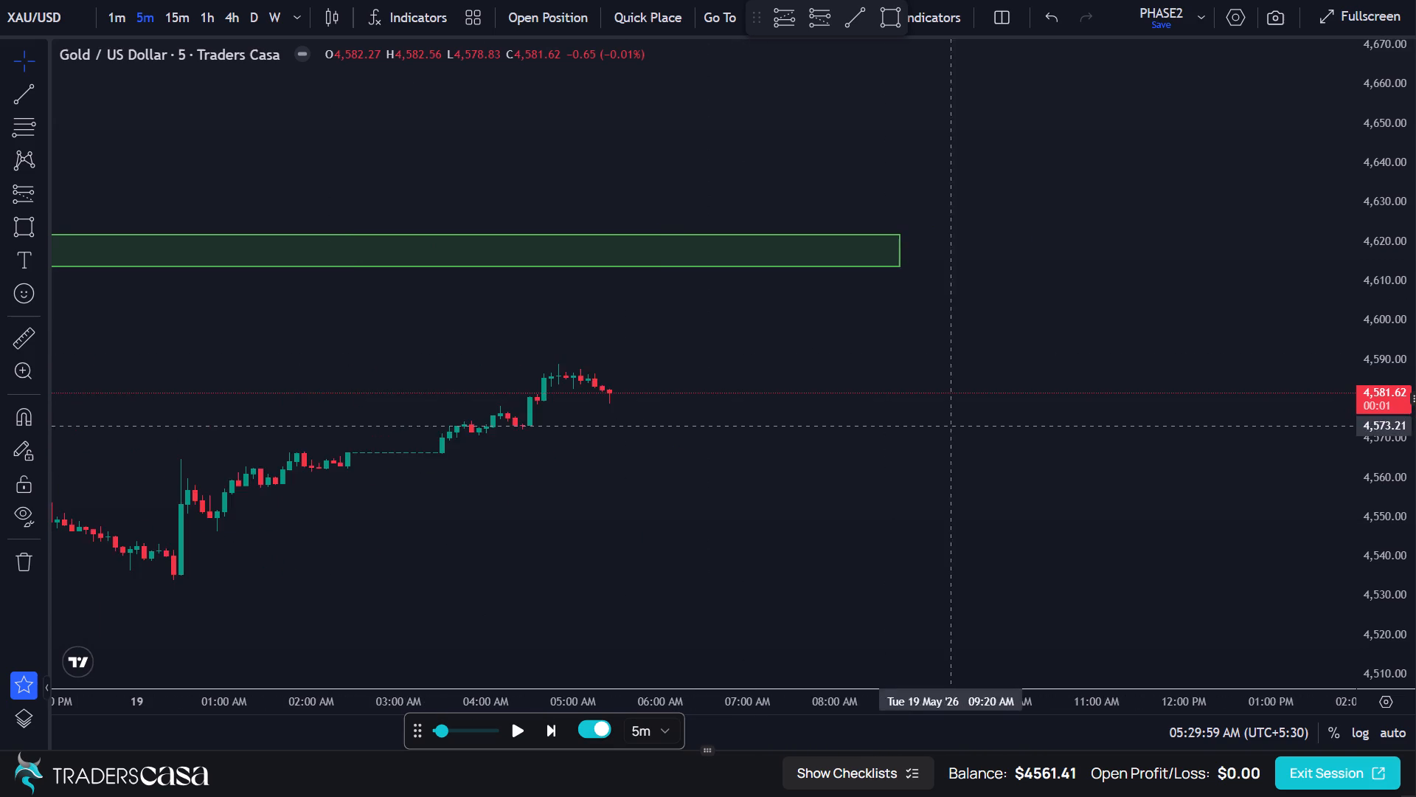
{"action": "scroll", "coordinate": [676, 452], "scroll_direction": "up", "scroll_amount": 6}
{"action": "left_click_drag", "start_coordinate": [407, 512], "coordinate": [1111, 494]}
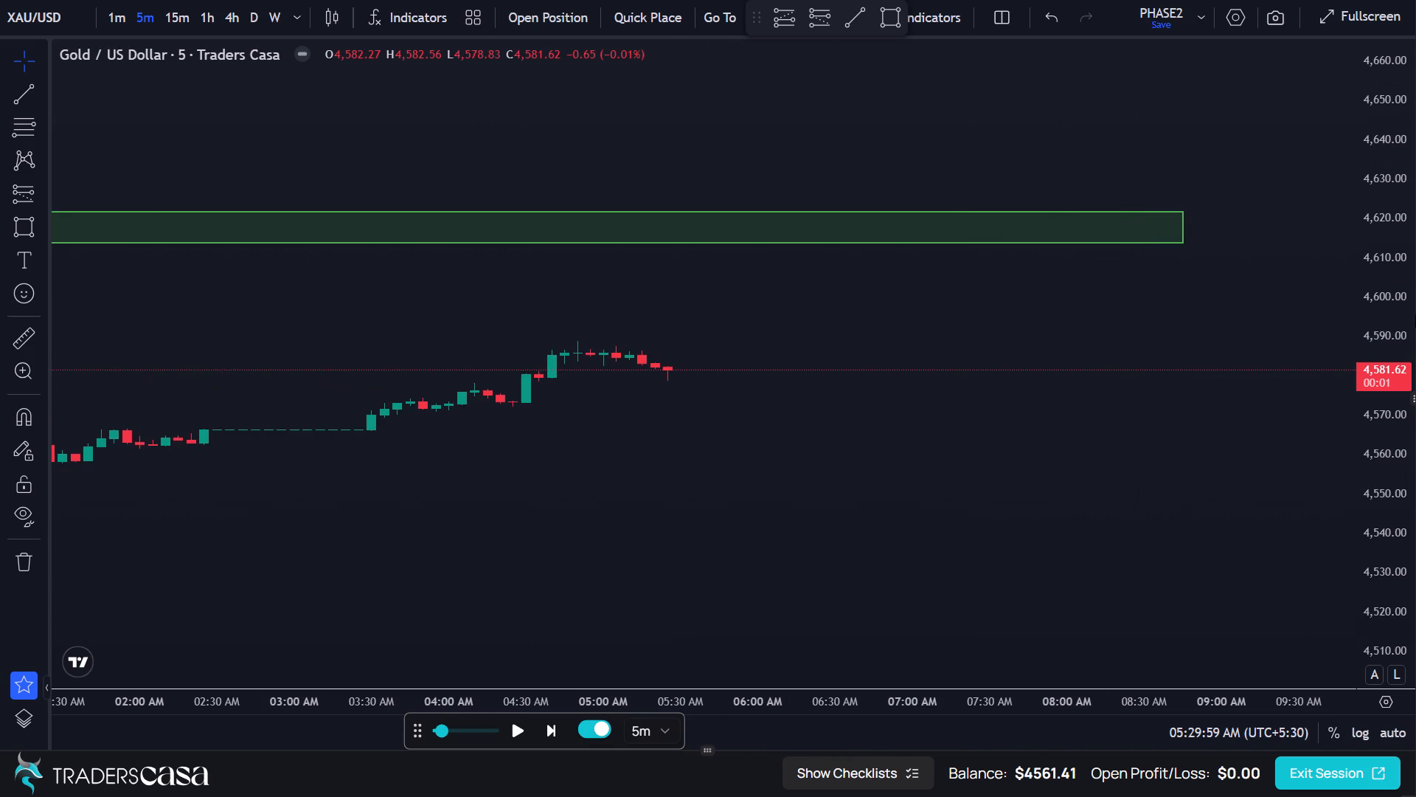
{"action": "left_click_drag", "start_coordinate": [1384, 311], "coordinate": [1338, 49]}
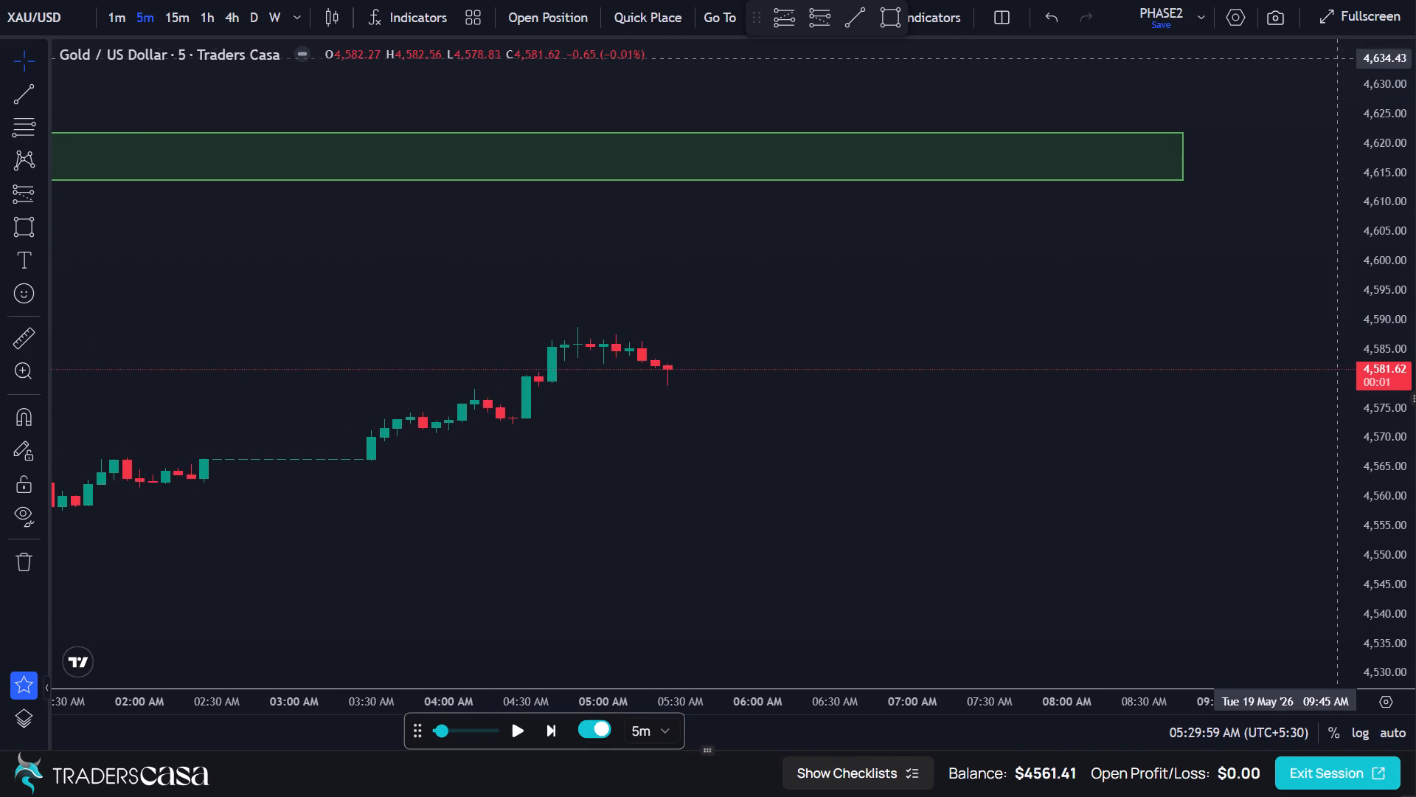
{"action": "left_click_drag", "start_coordinate": [1338, 49], "coordinate": [1340, 41]}
{"action": "left_click_drag", "start_coordinate": [1376, 300], "coordinate": [1387, 110]}
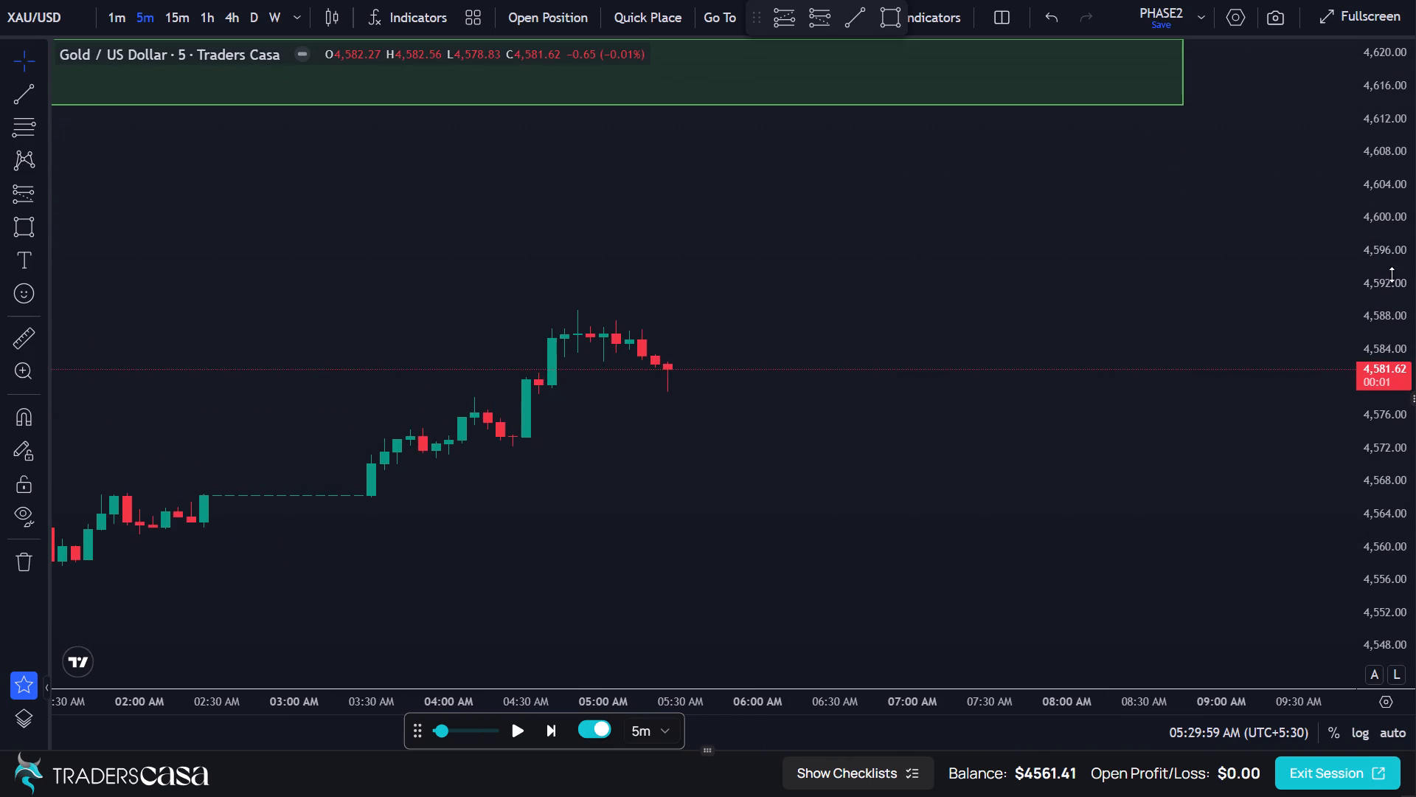
{"action": "left_click_drag", "start_coordinate": [1385, 291], "coordinate": [1392, 148]}
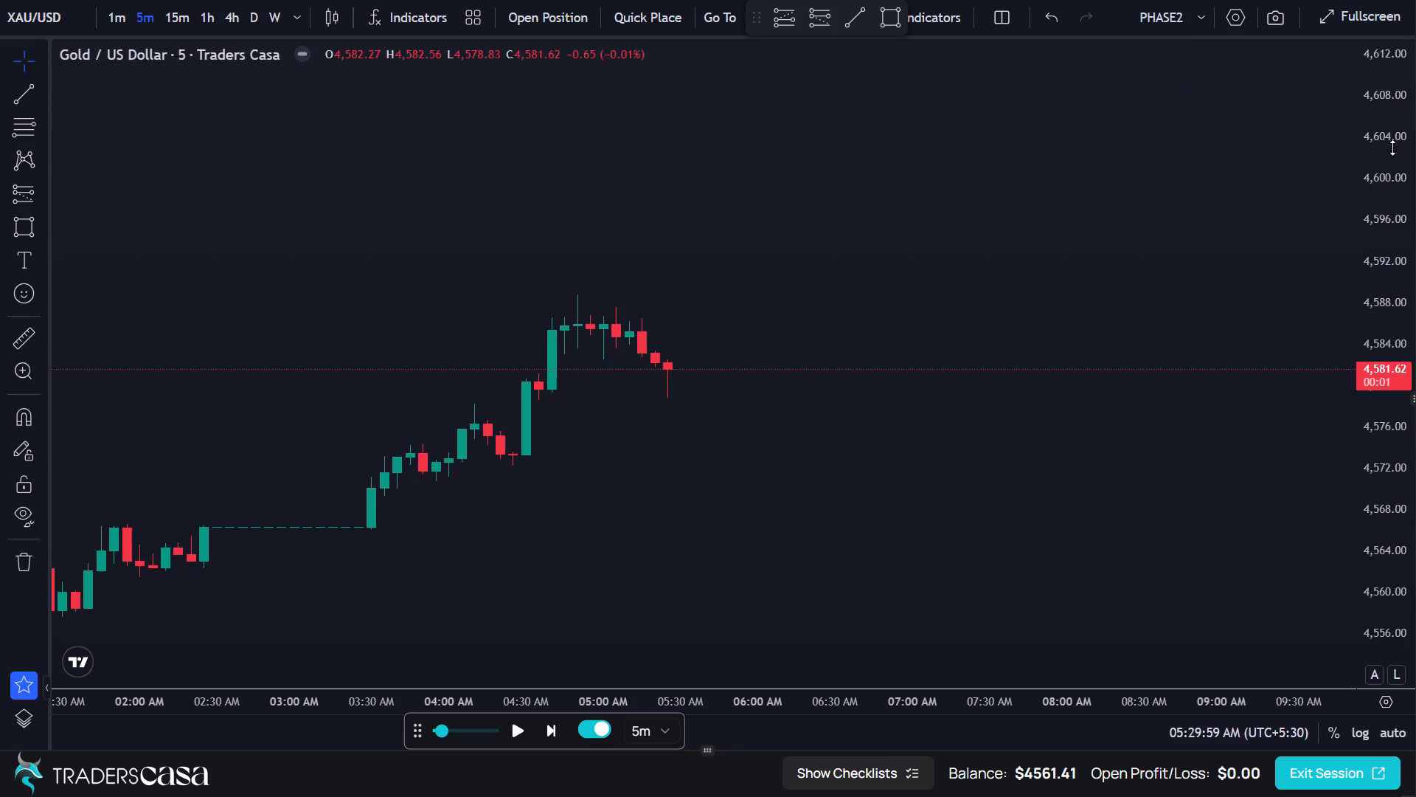
{"action": "left_click_drag", "start_coordinate": [1392, 148], "coordinate": [1396, 129]}
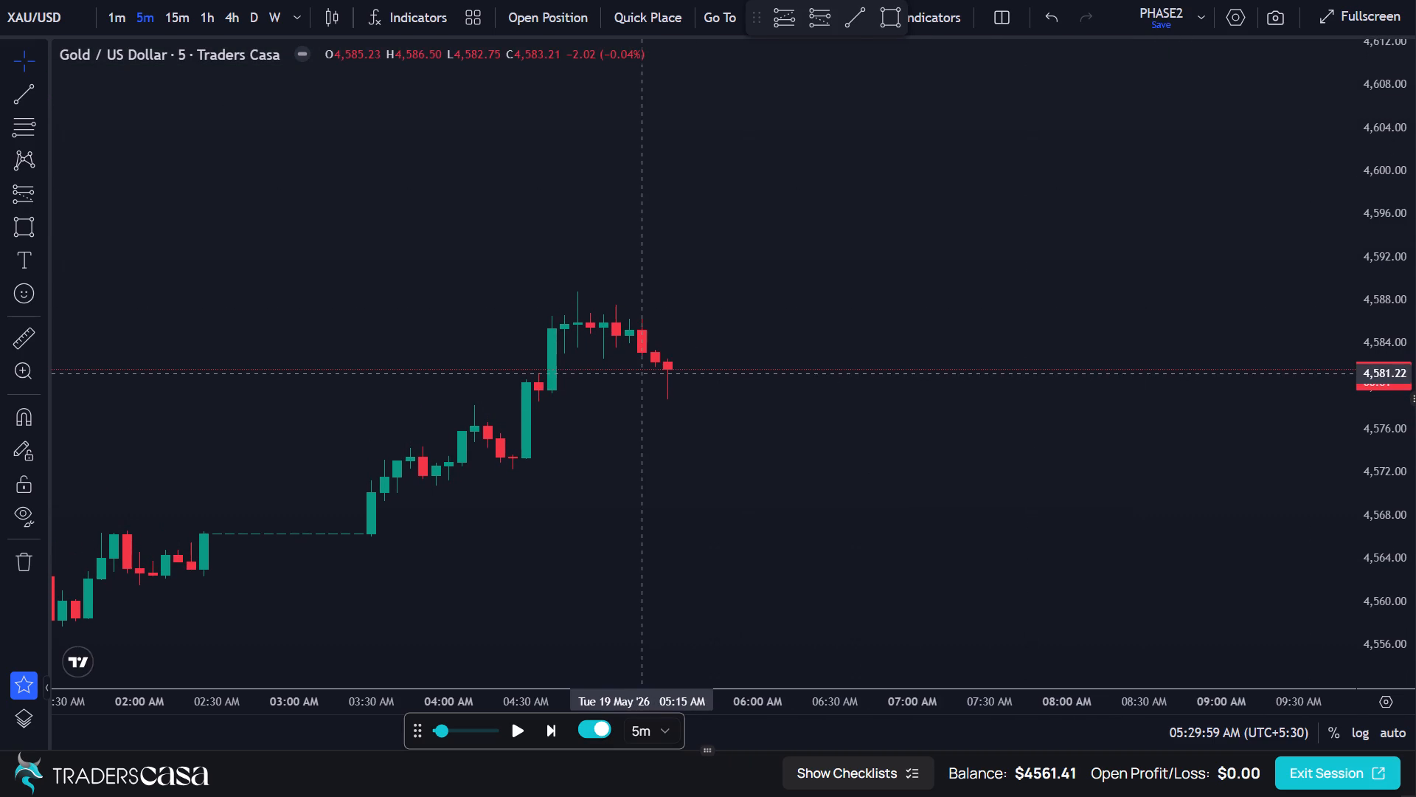
Draw a short position from the 05:15 AM candle with entry 4,583.11, stop 4,589.45 and target 4,570.43 for a risk/reward of 2.
{"action": "left_click", "coordinate": [27, 190]}
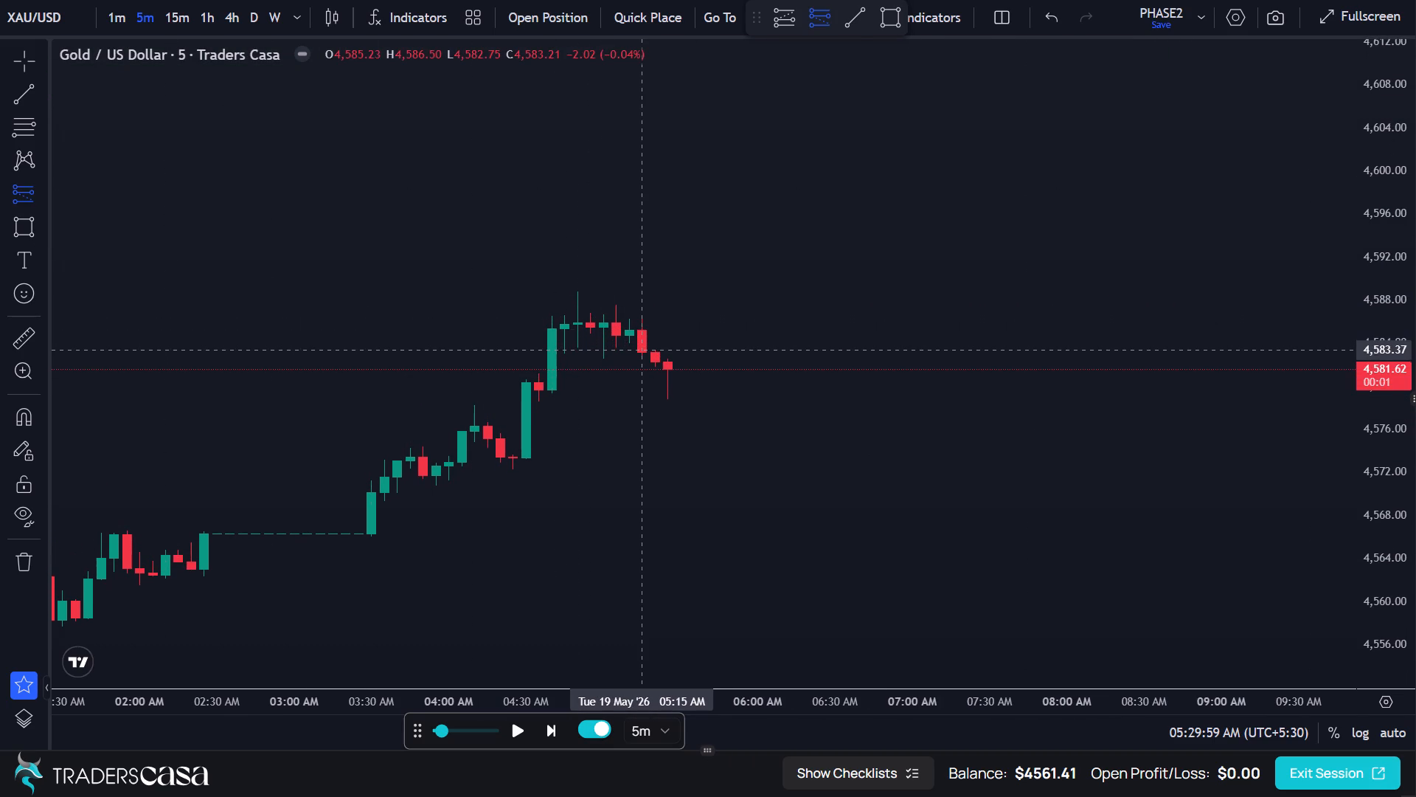
{"action": "left_click", "coordinate": [643, 353]}
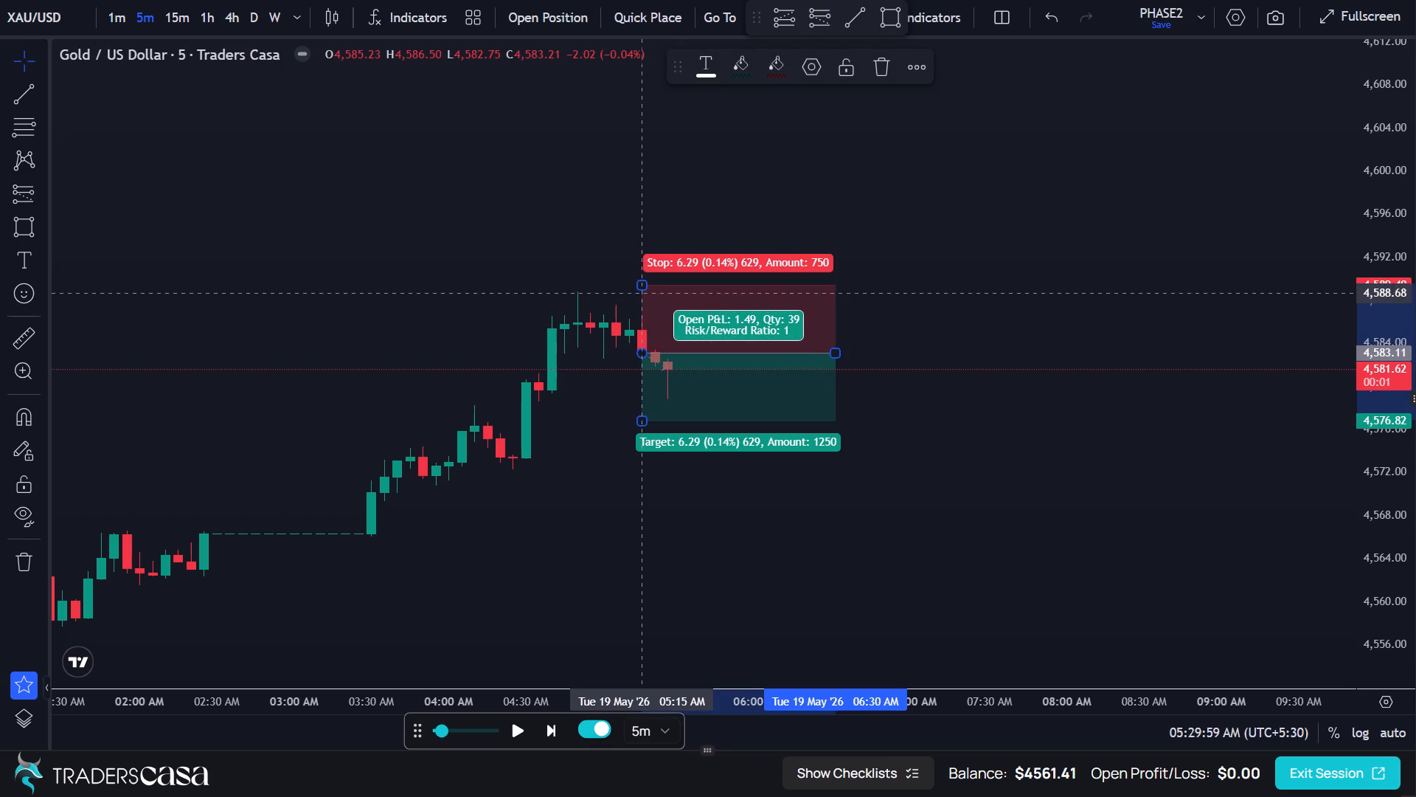
{"action": "left_click", "coordinate": [639, 287]}
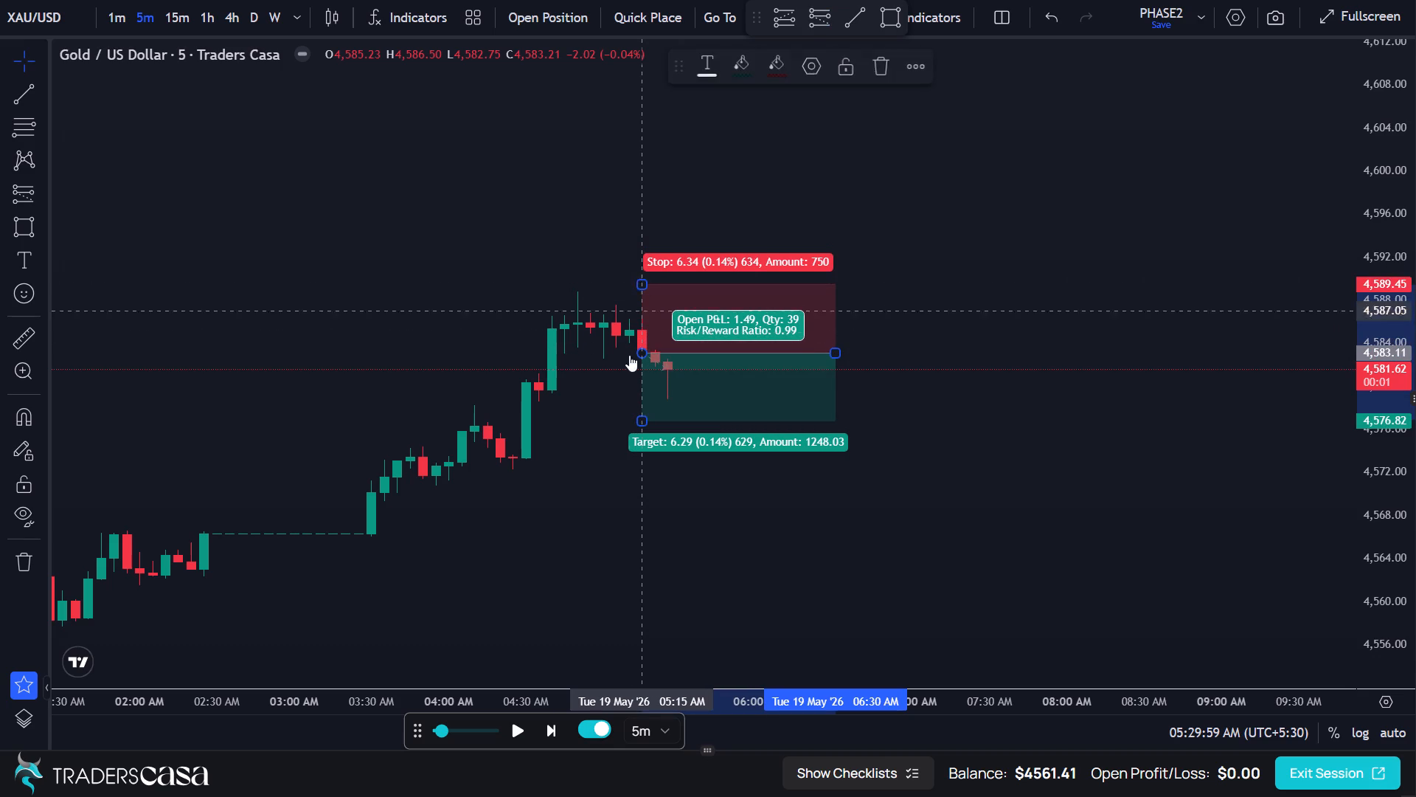
{"action": "left_click_drag", "start_coordinate": [642, 426], "coordinate": [639, 495]}
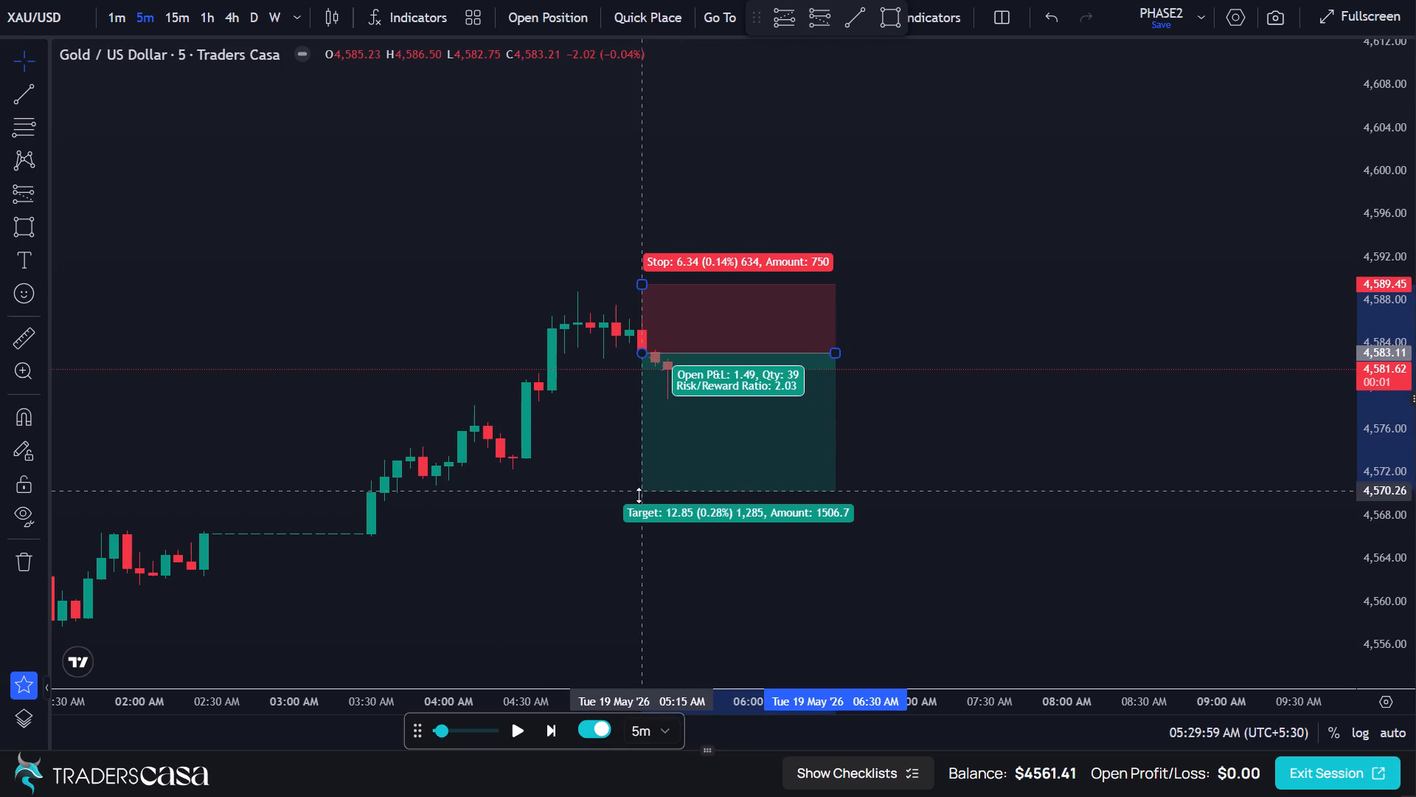
{"action": "left_click_drag", "start_coordinate": [639, 495], "coordinate": [638, 503]}
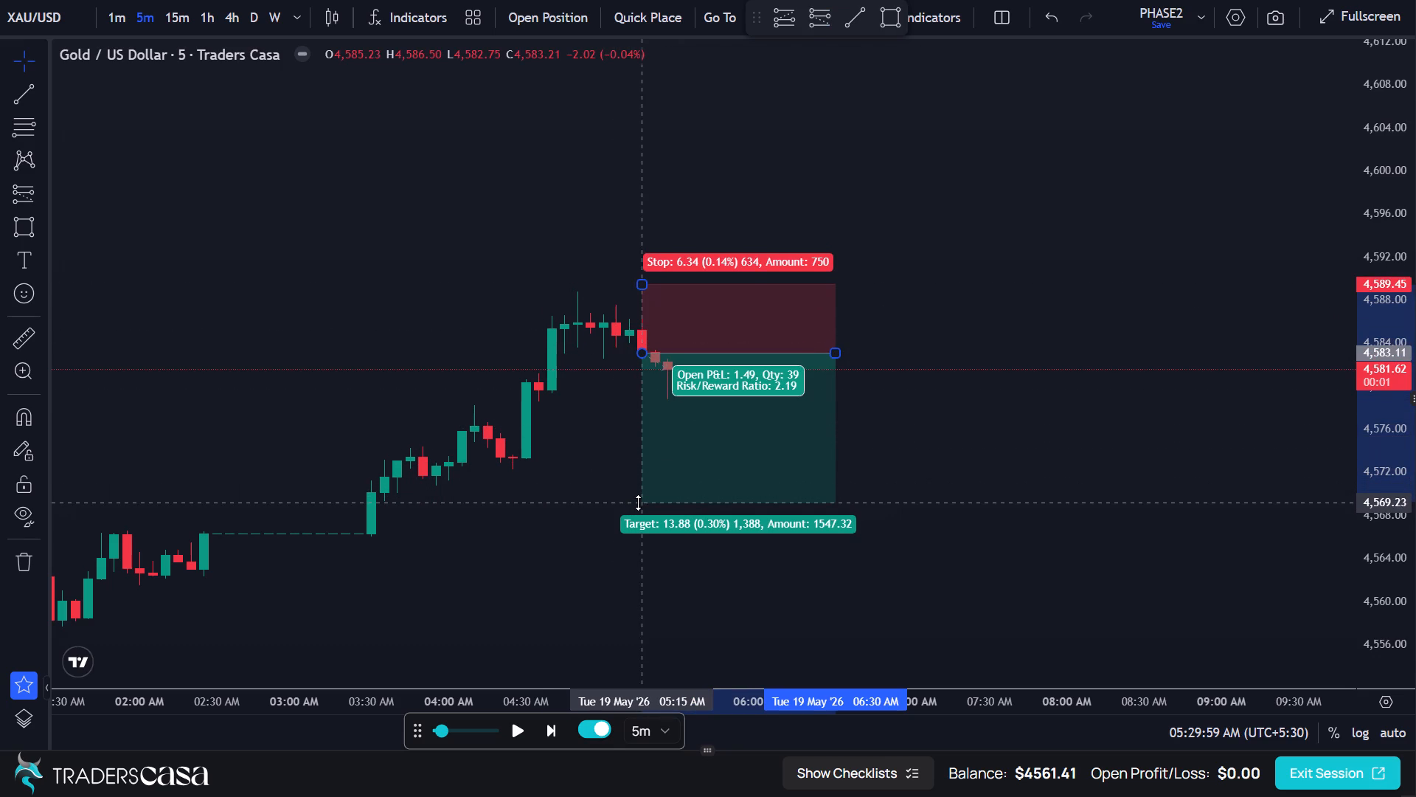
{"action": "left_click_drag", "start_coordinate": [638, 503], "coordinate": [639, 488]}
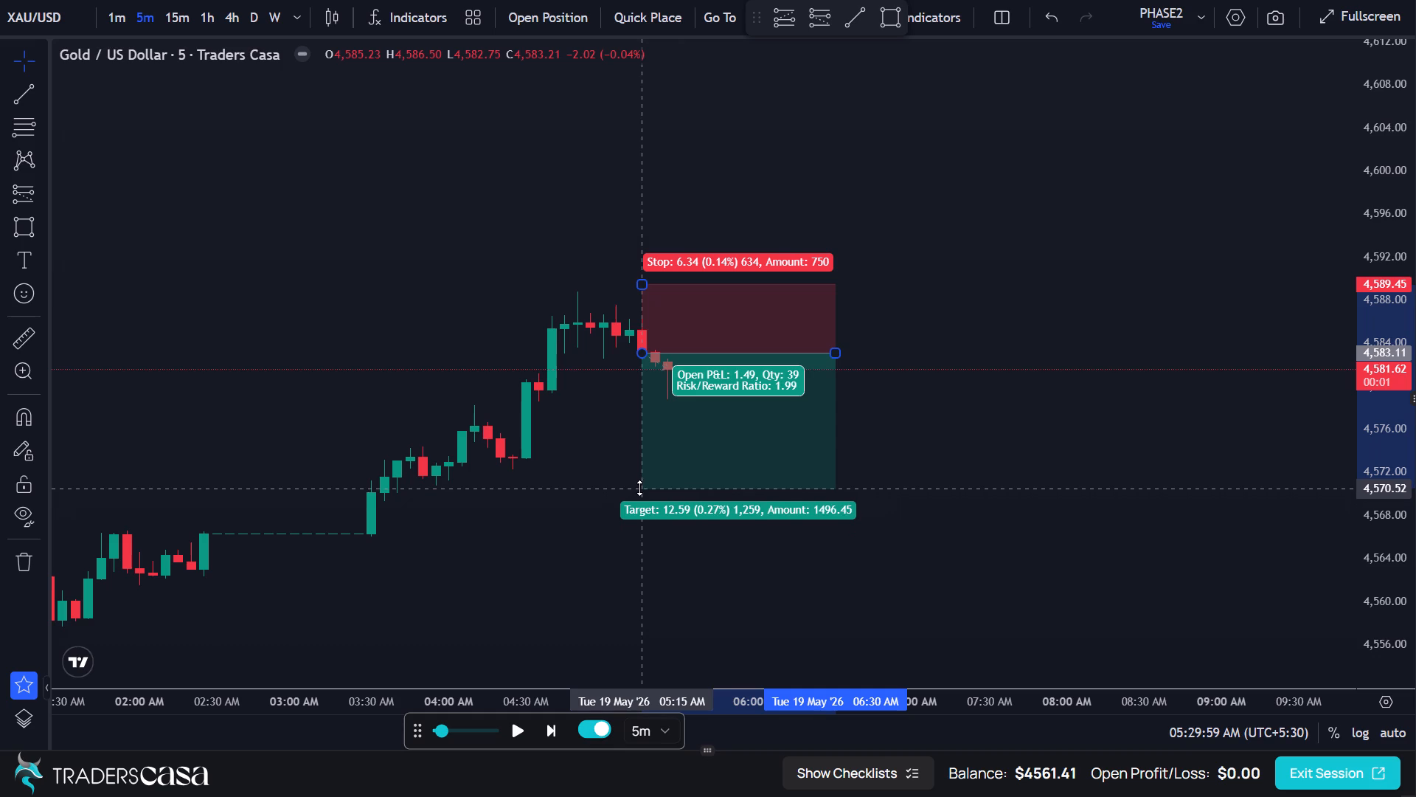
{"action": "left_click_drag", "start_coordinate": [639, 488], "coordinate": [640, 489]}
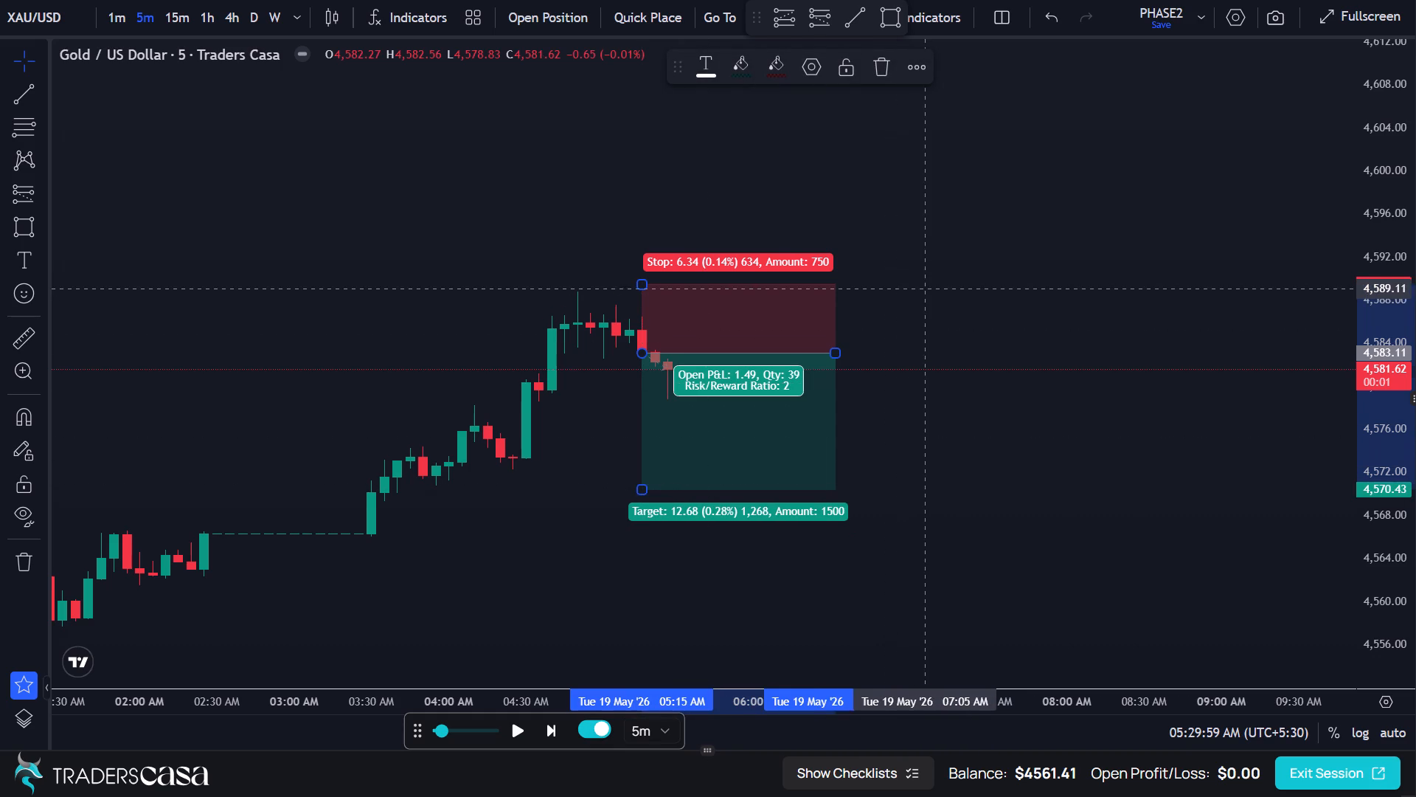
{"action": "left_click", "coordinate": [927, 288]}
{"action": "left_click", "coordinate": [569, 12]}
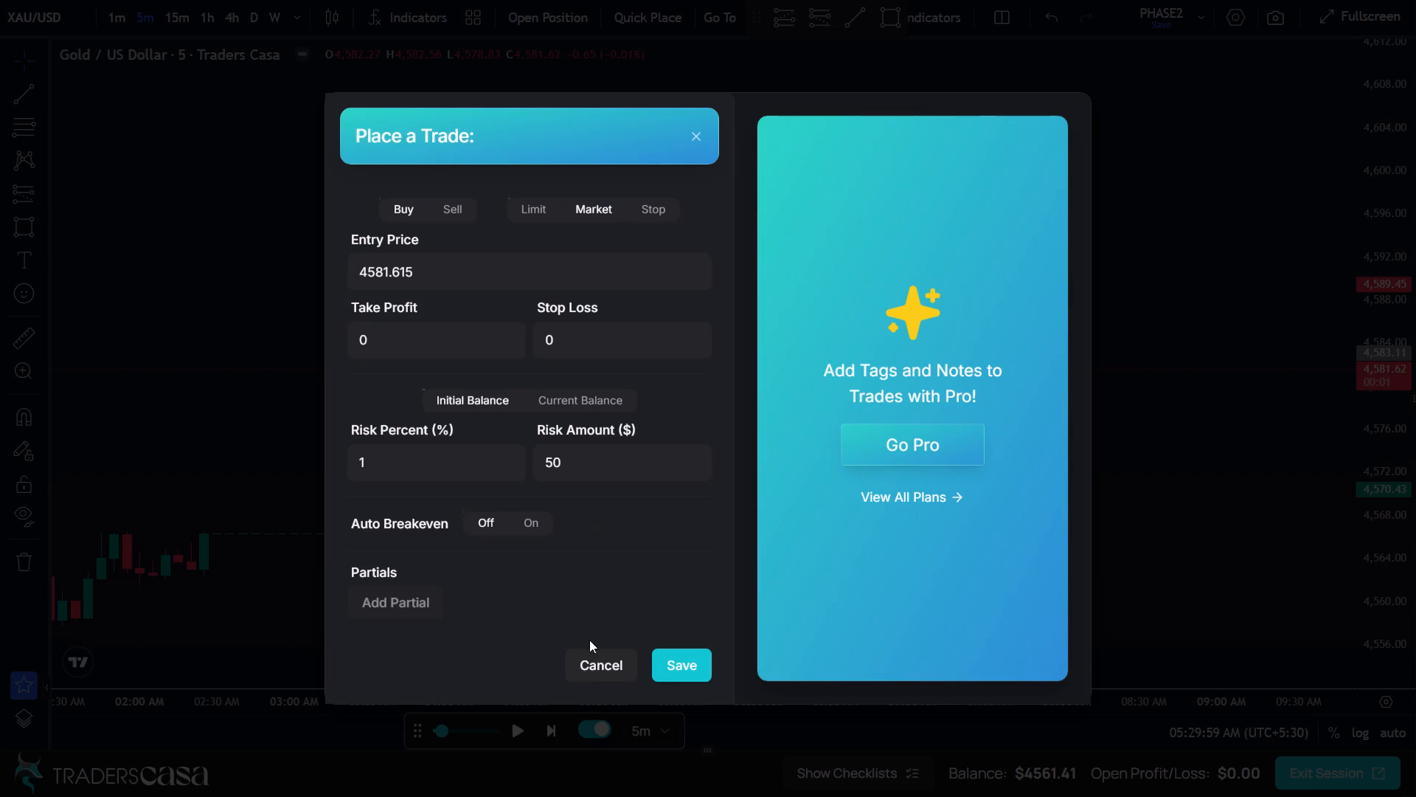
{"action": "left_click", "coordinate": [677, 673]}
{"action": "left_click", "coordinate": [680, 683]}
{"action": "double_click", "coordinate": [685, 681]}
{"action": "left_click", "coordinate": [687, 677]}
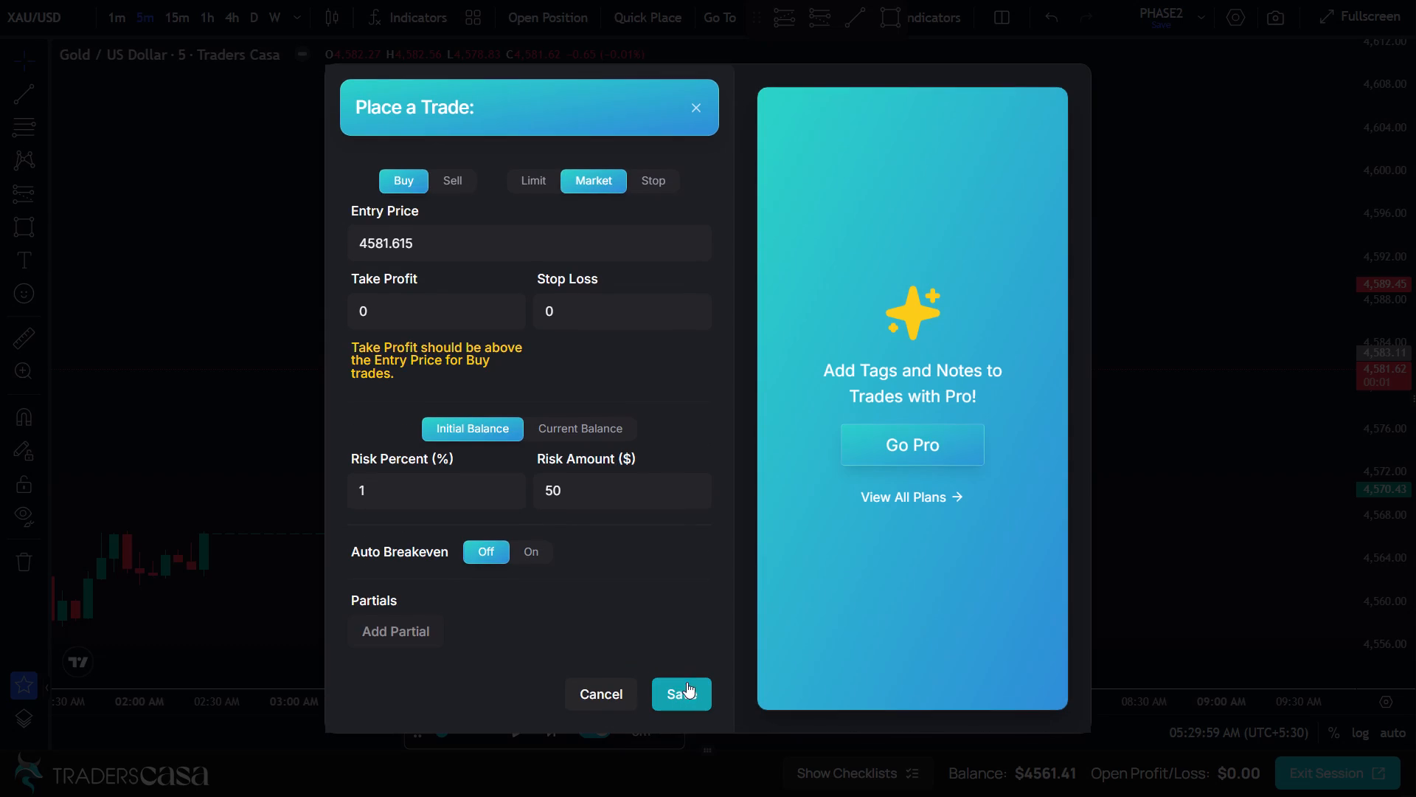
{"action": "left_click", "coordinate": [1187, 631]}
Place a sell limit order from the short position drawing at 4583.28, take profit 4570.6, stop loss 4589.62, risking 1% ($50).
{"action": "left_click", "coordinate": [776, 412]}
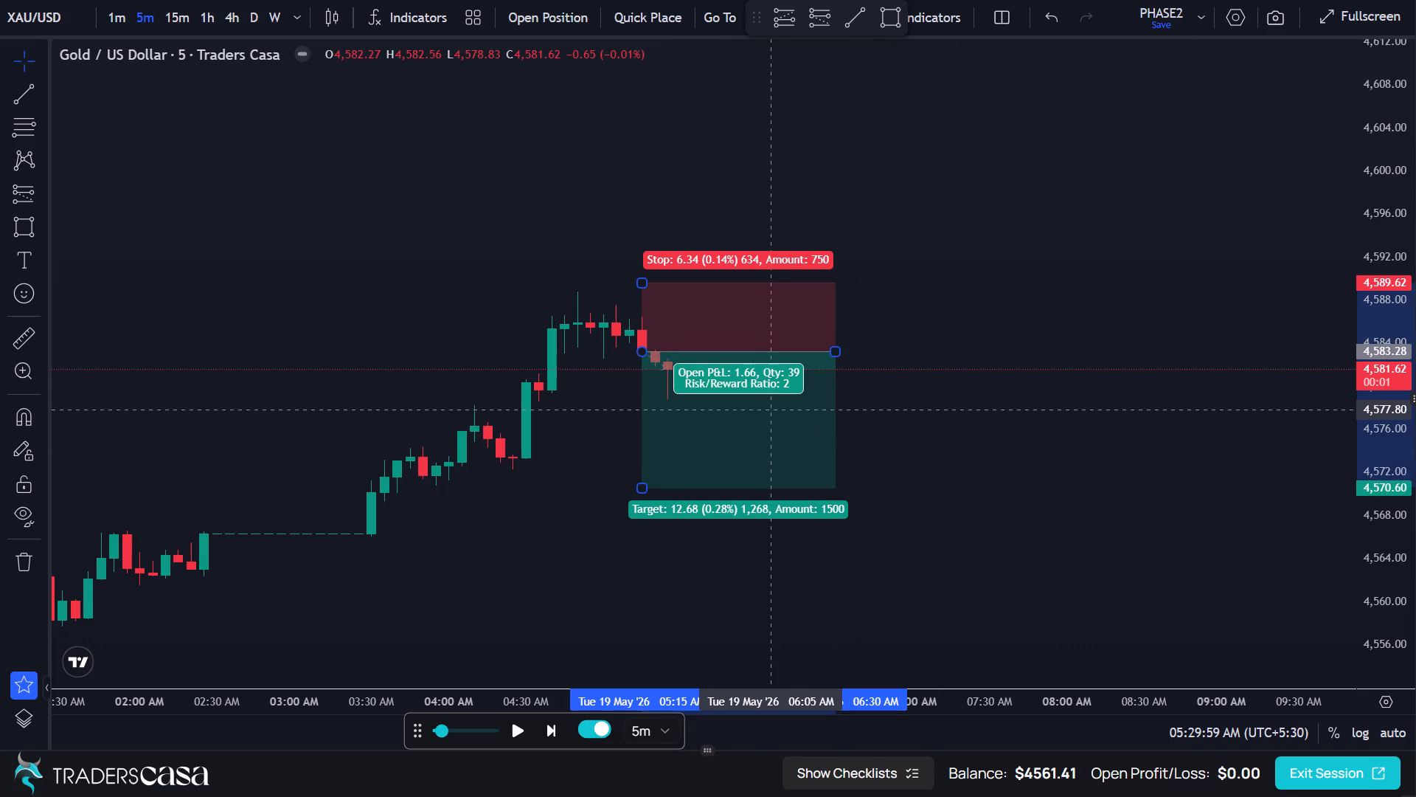
{"action": "left_click", "coordinate": [575, 16]}
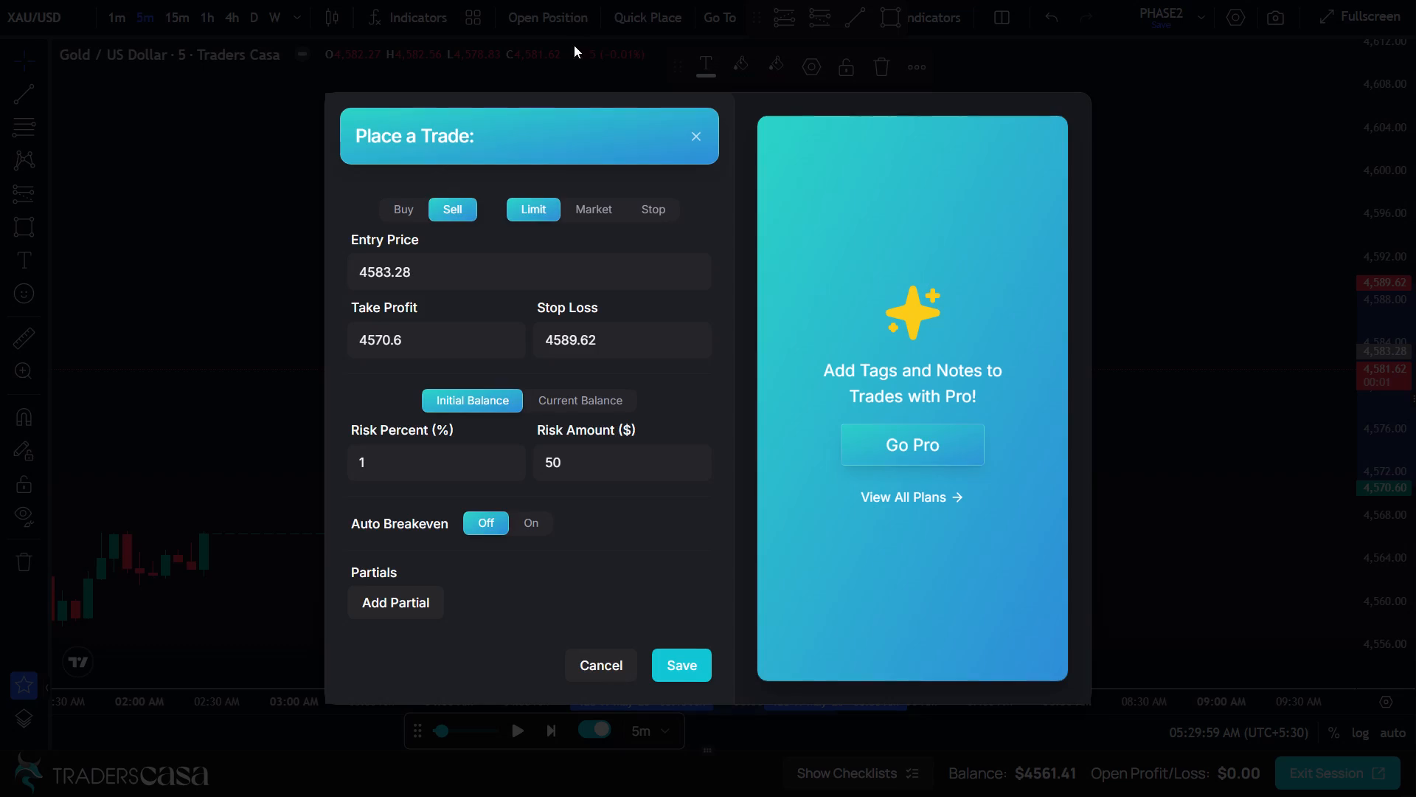
{"action": "left_click", "coordinate": [689, 663]}
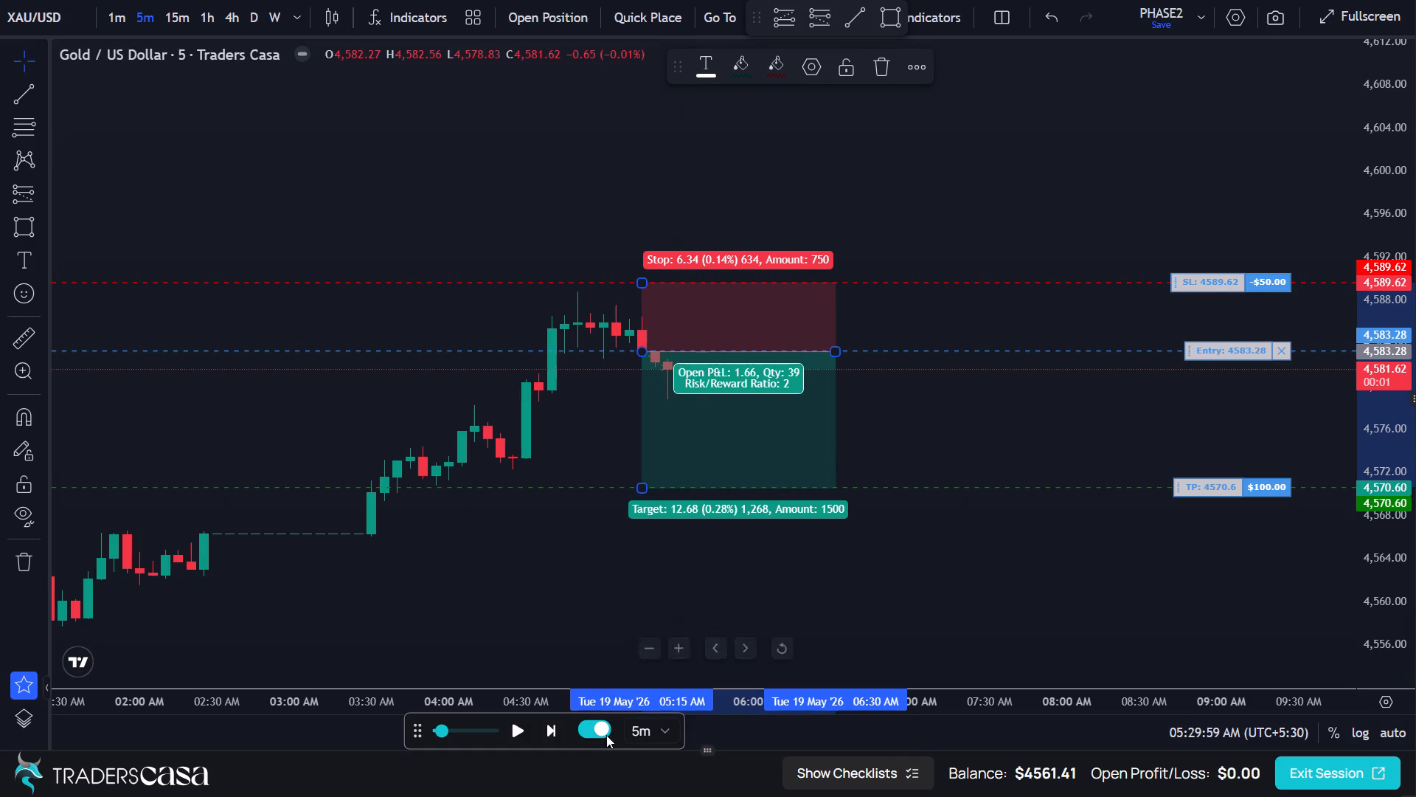
Advance the replay by seven 5-minute candles to play out the short trade.
{"action": "left_click", "coordinate": [550, 733]}
{"action": "left_click", "coordinate": [550, 733]}
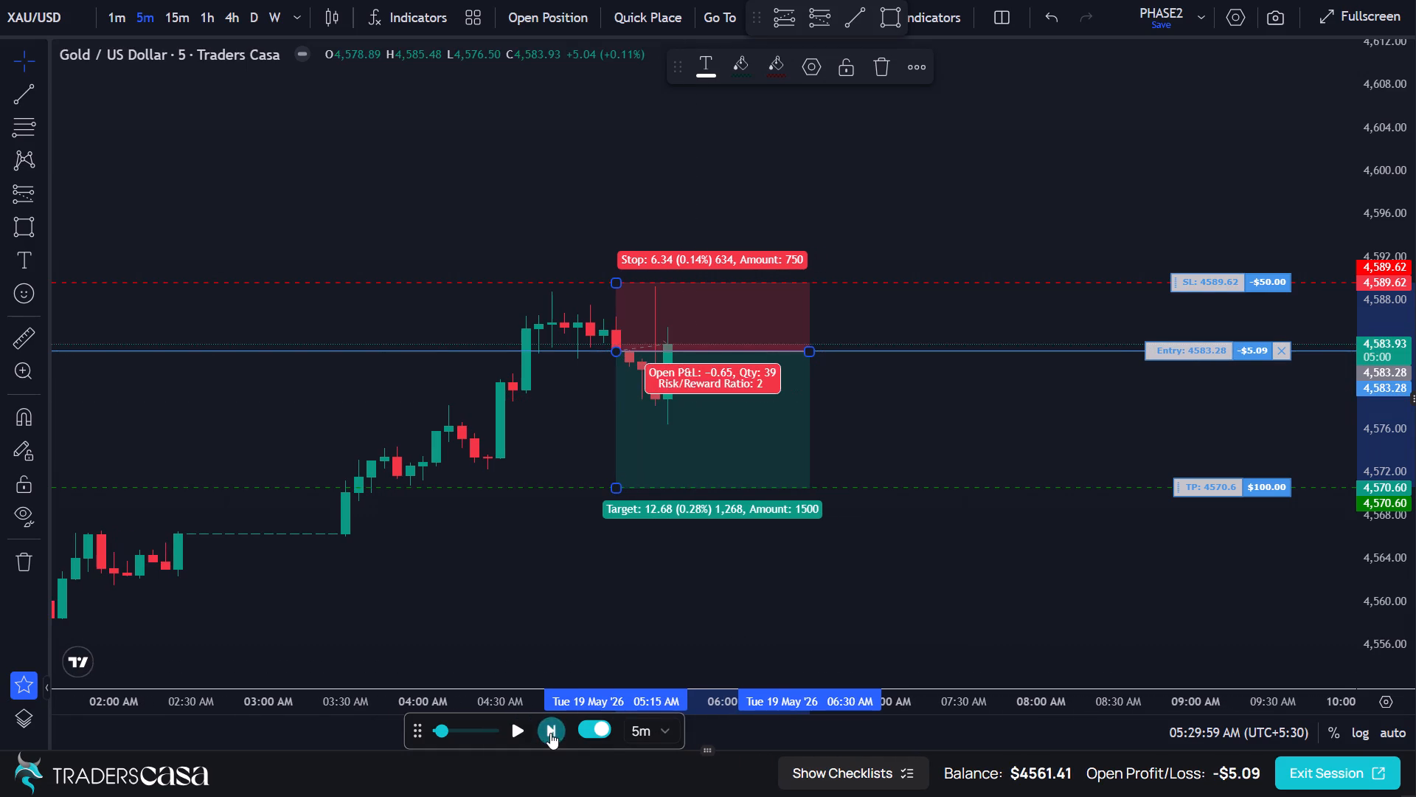
{"action": "left_click", "coordinate": [550, 733]}
{"action": "left_click", "coordinate": [550, 733]}
{"action": "double_click", "coordinate": [550, 733]}
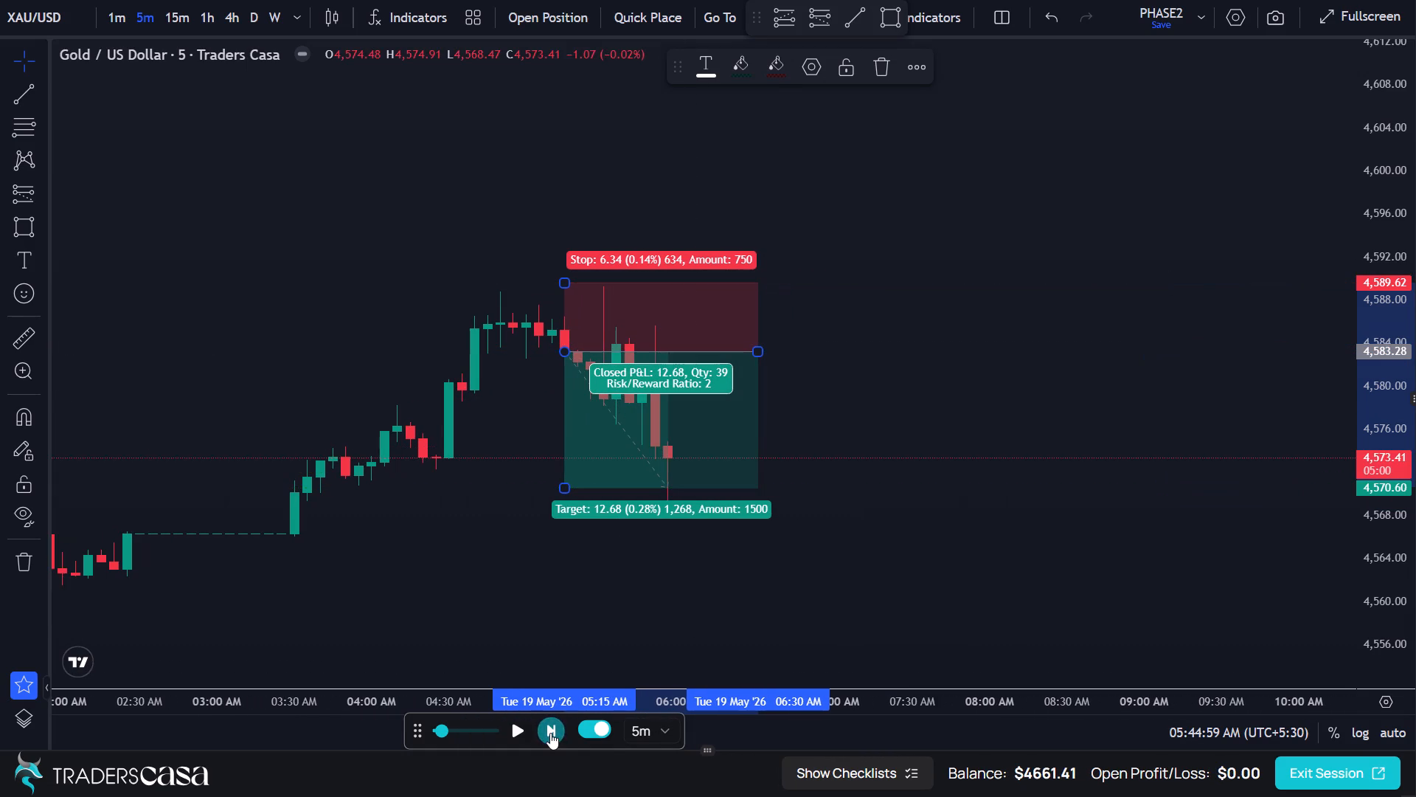
{"action": "left_click", "coordinate": [550, 733]}
Delete the short position drawing of the closed trade.
{"action": "left_click", "coordinate": [740, 435]}
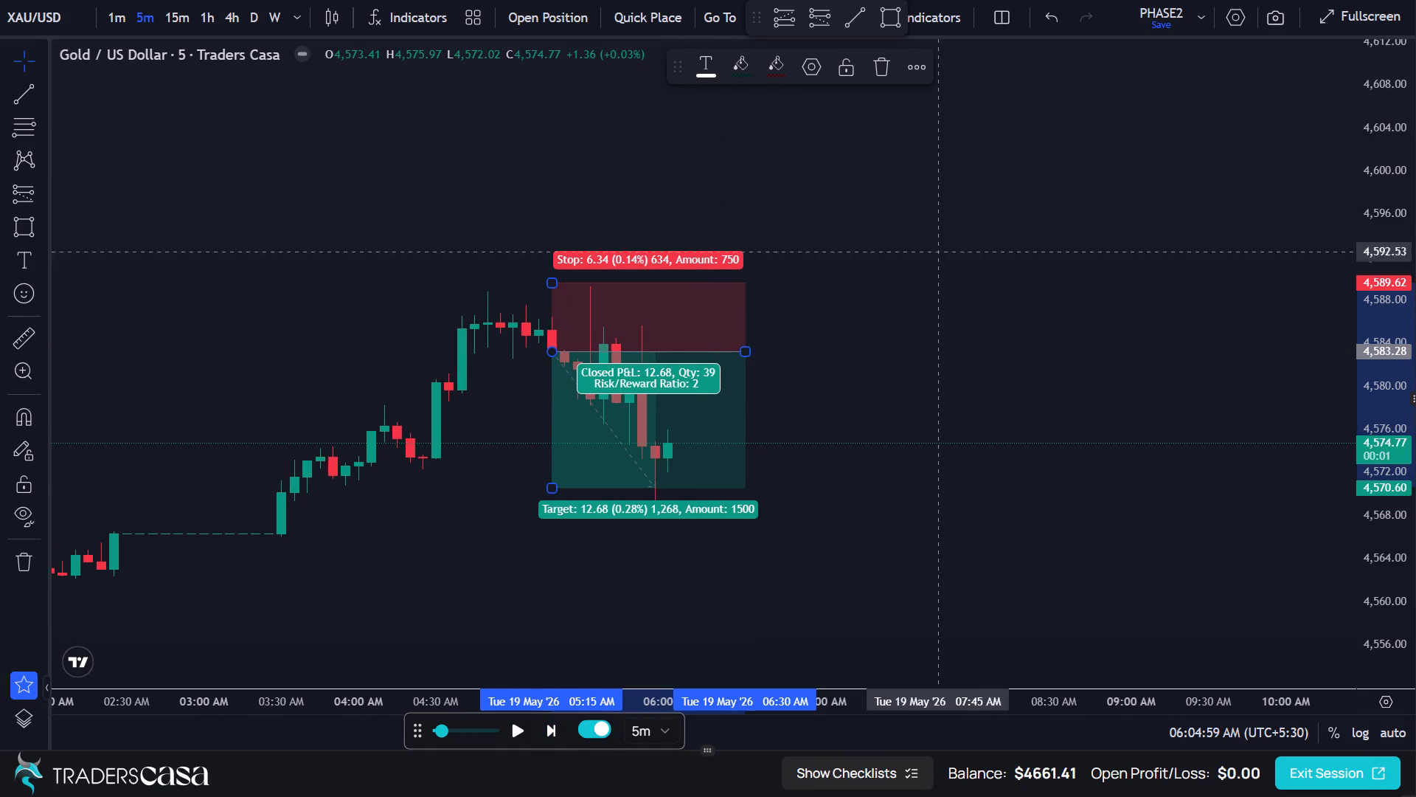
{"action": "left_click", "coordinate": [884, 78]}
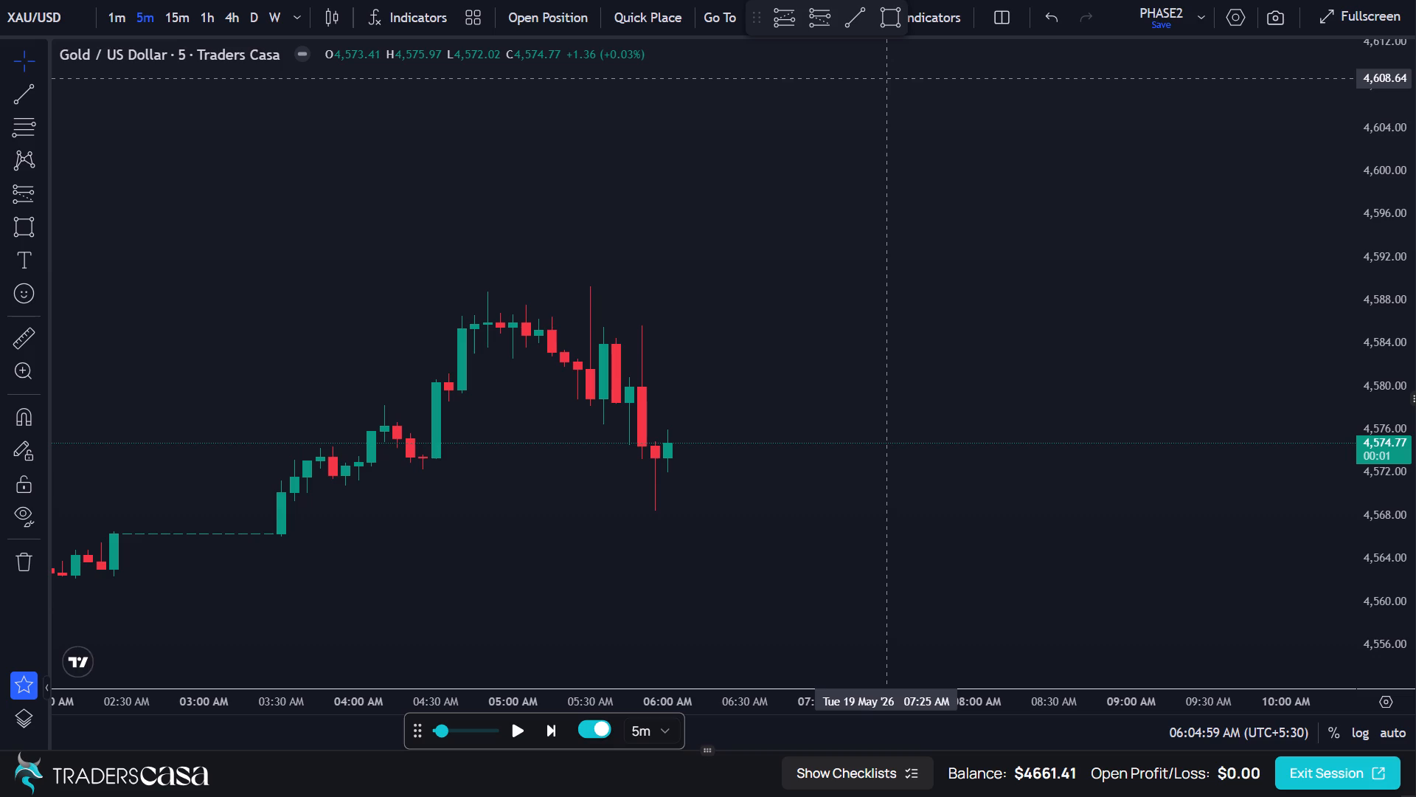
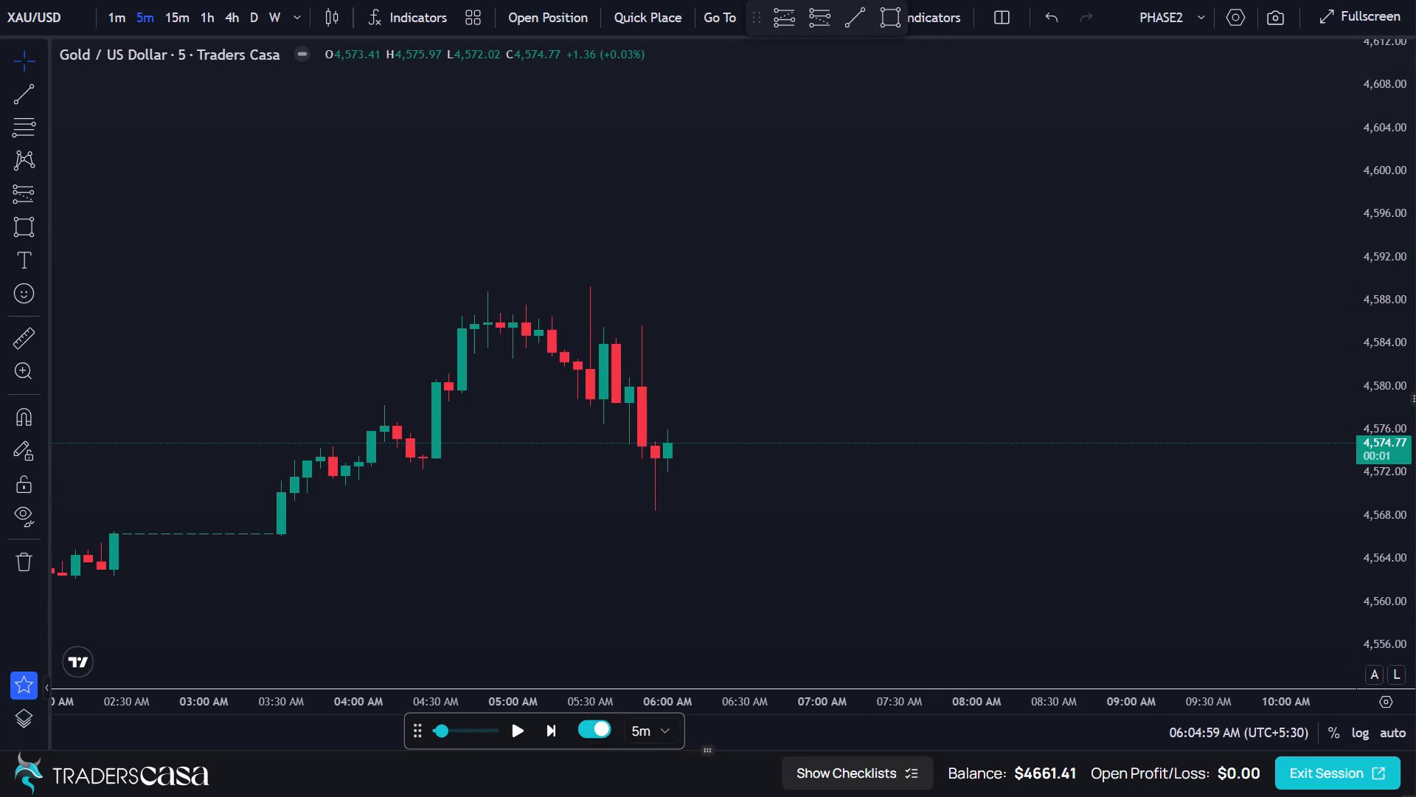
Restore automatic price scaling to bring the earlier supply zones into range, and switch the chart to the 15-minute timeframe.
{"action": "left_click_drag", "start_coordinate": [781, 365], "coordinate": [1027, 144]}
{"action": "scroll", "coordinate": [858, 457], "scroll_direction": "down", "scroll_amount": 5}
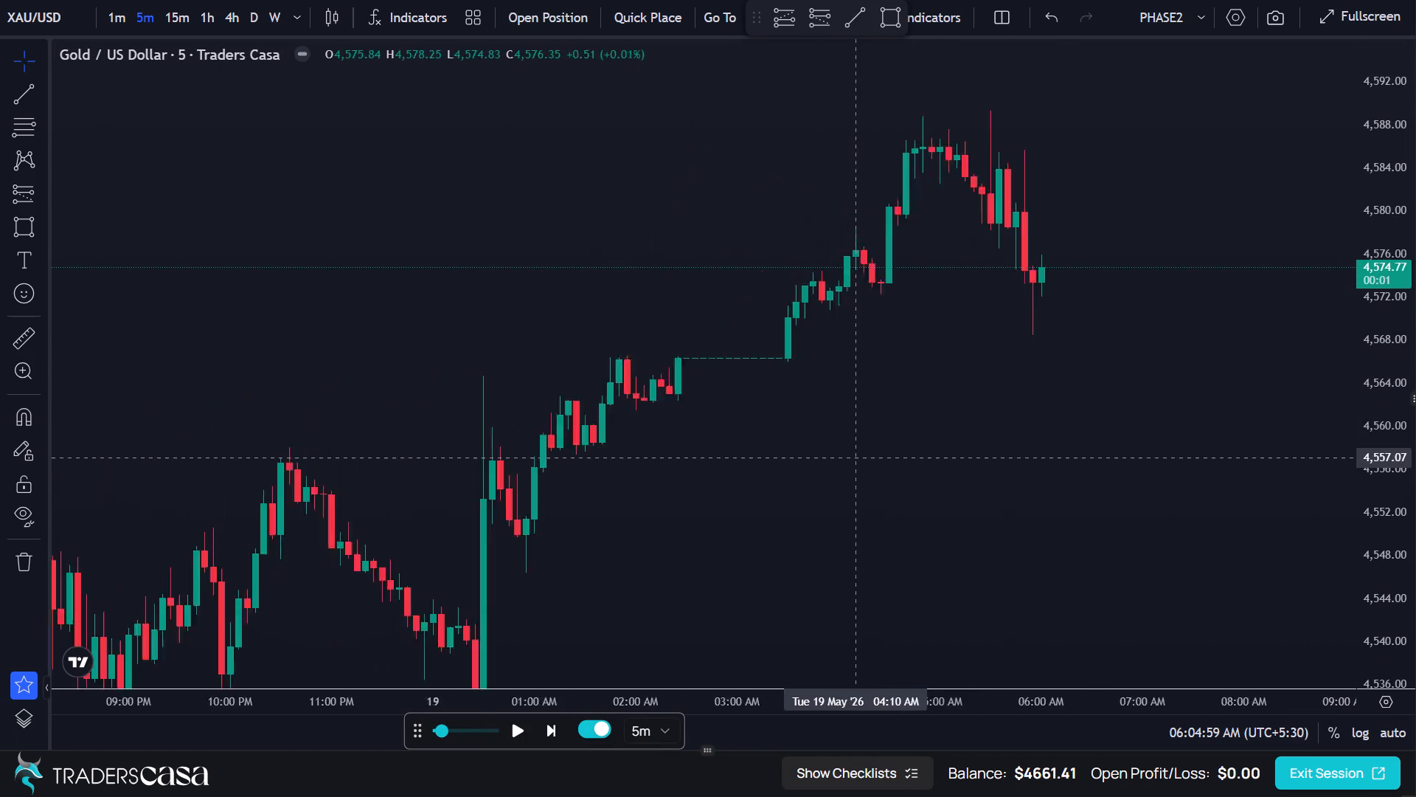
{"action": "scroll", "coordinate": [858, 458], "scroll_direction": "down", "scroll_amount": 15}
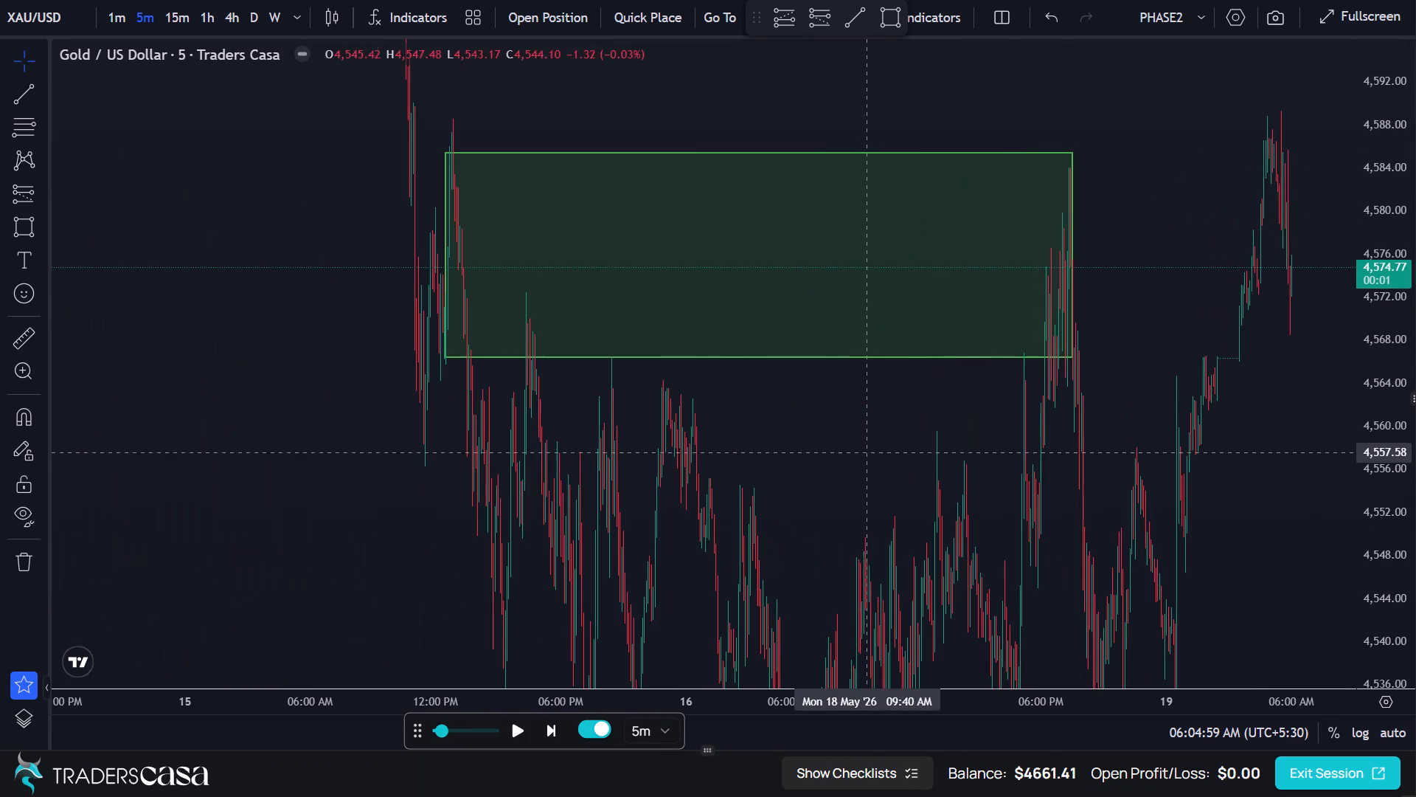
{"action": "double_click", "coordinate": [1373, 312]}
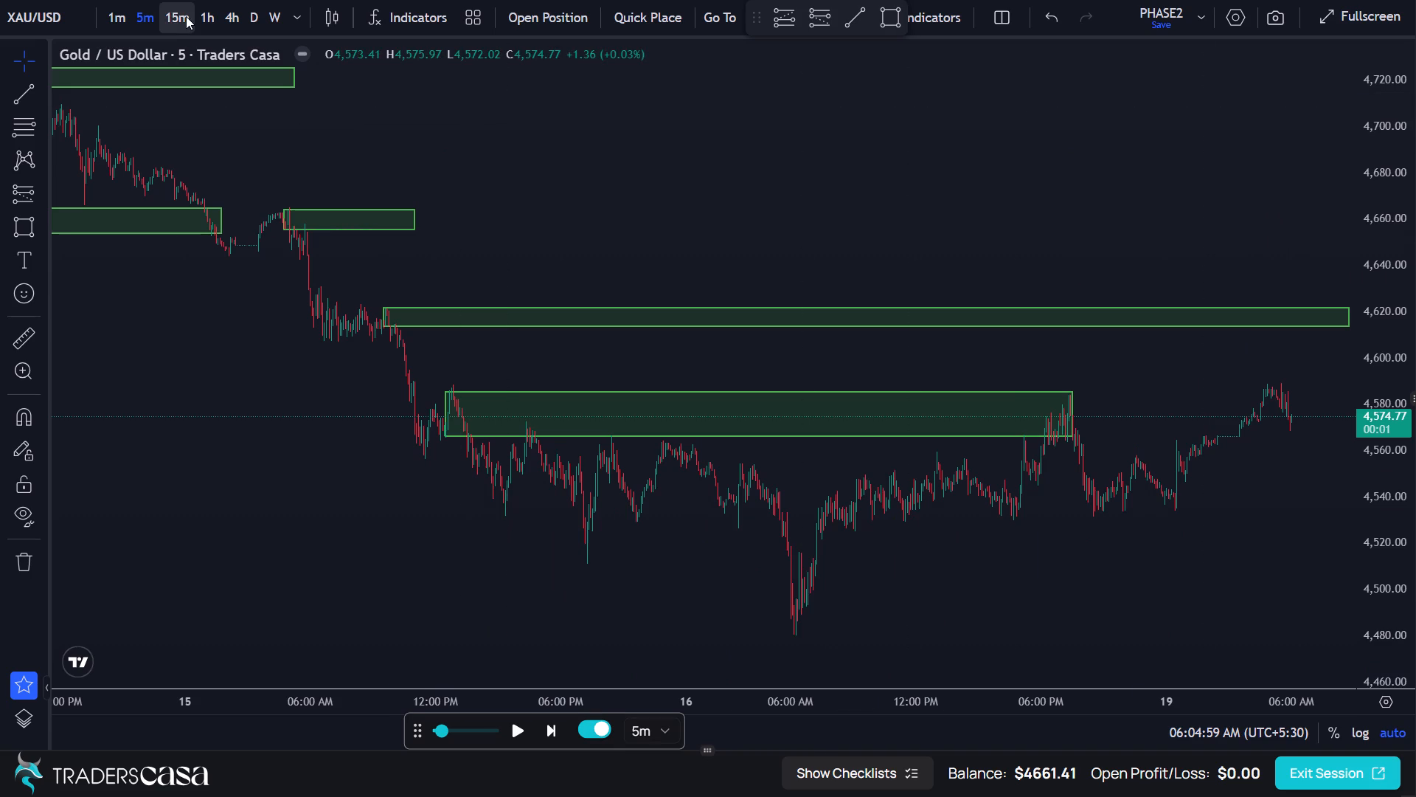
{"action": "left_click", "coordinate": [185, 16]}
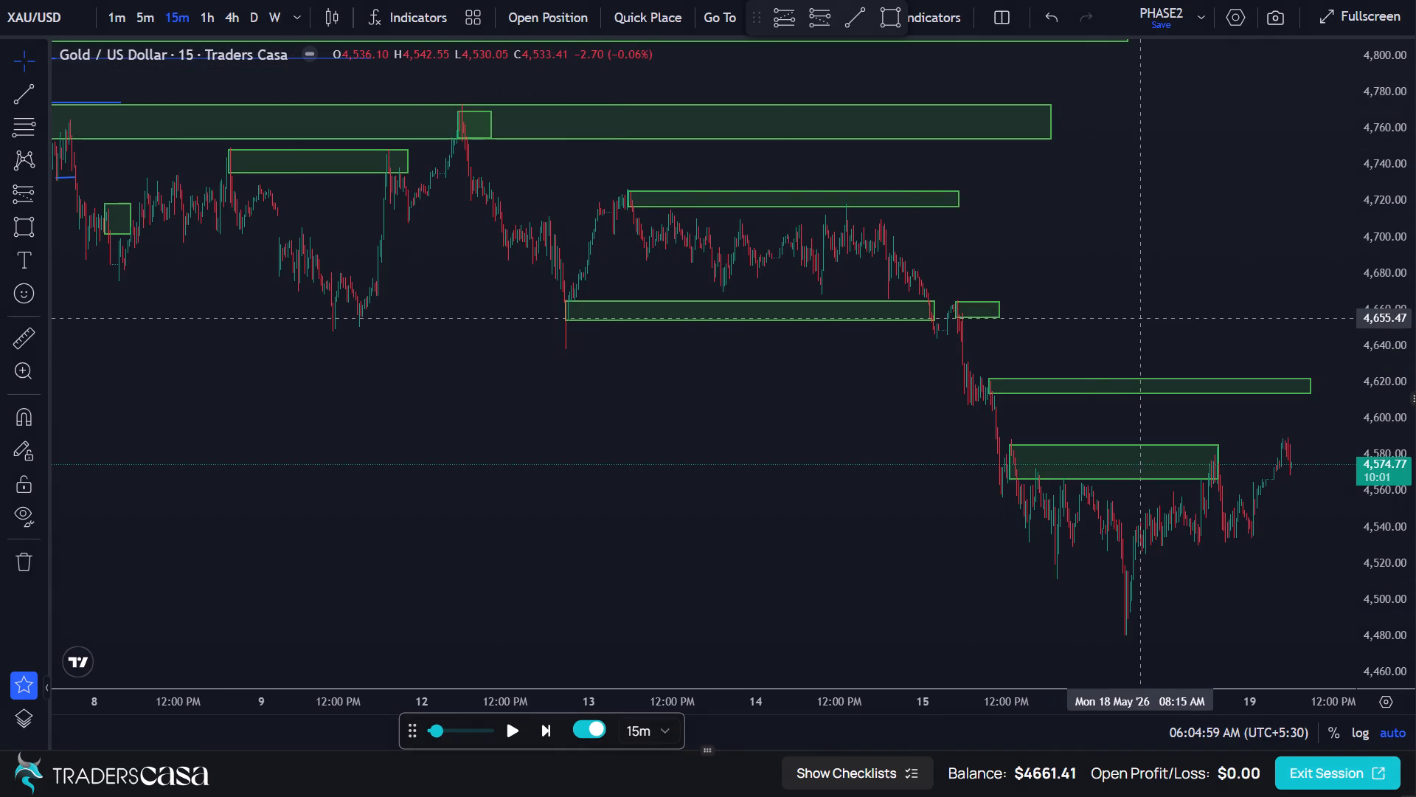
Mark a supply zone rectangle from the 04:45 AM candle to about 10:15 AM, between about 4,588.61 and 4,583.10.
{"action": "left_click_drag", "start_coordinate": [1141, 318], "coordinate": [763, 334]}
{"action": "scroll", "coordinate": [926, 338], "scroll_direction": "up", "scroll_amount": 3}
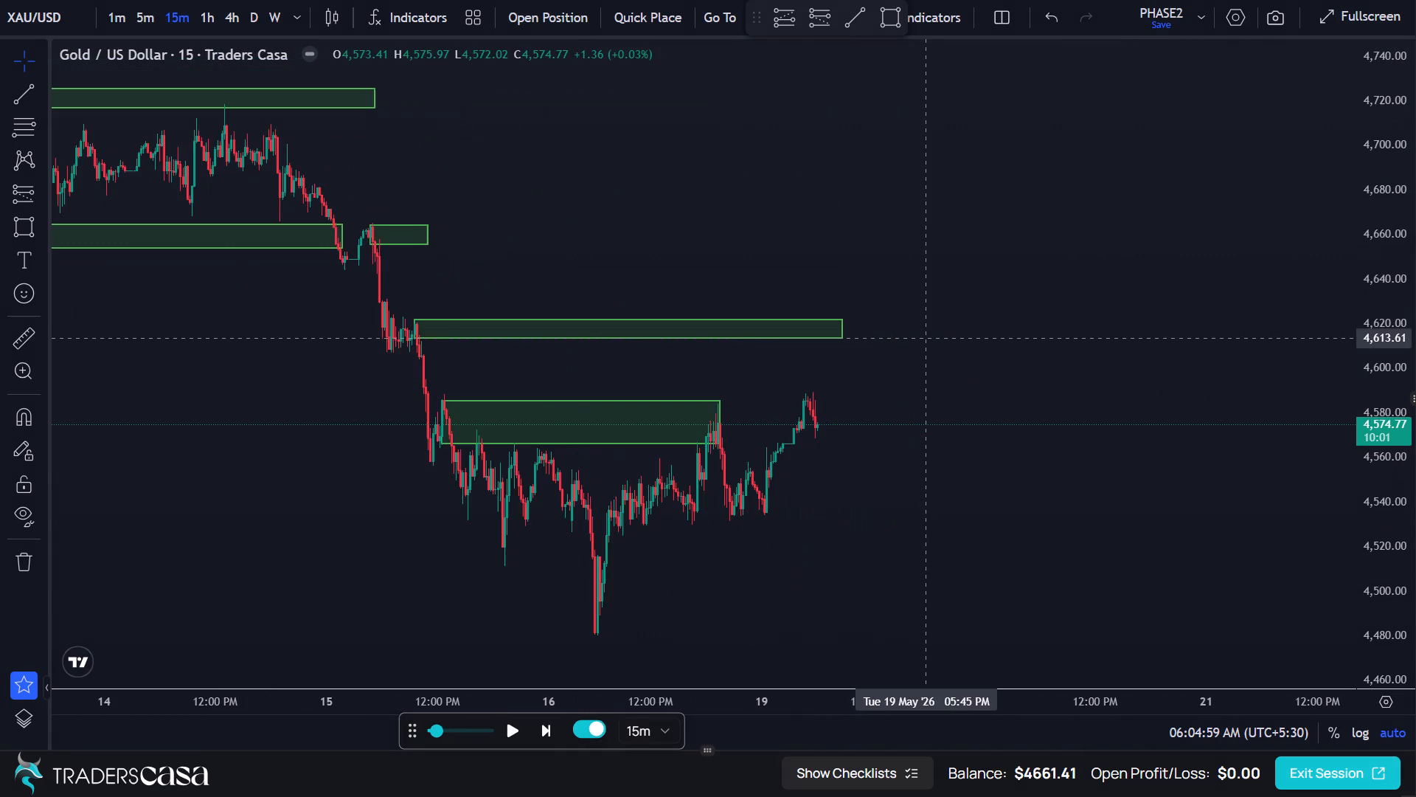
{"action": "scroll", "coordinate": [926, 338], "scroll_direction": "up", "scroll_amount": 5}
{"action": "left_click_drag", "start_coordinate": [541, 348], "coordinate": [881, 351]}
{"action": "scroll", "coordinate": [841, 362], "scroll_direction": "up", "scroll_amount": 4}
{"action": "left_click_drag", "start_coordinate": [579, 366], "coordinate": [910, 370]}
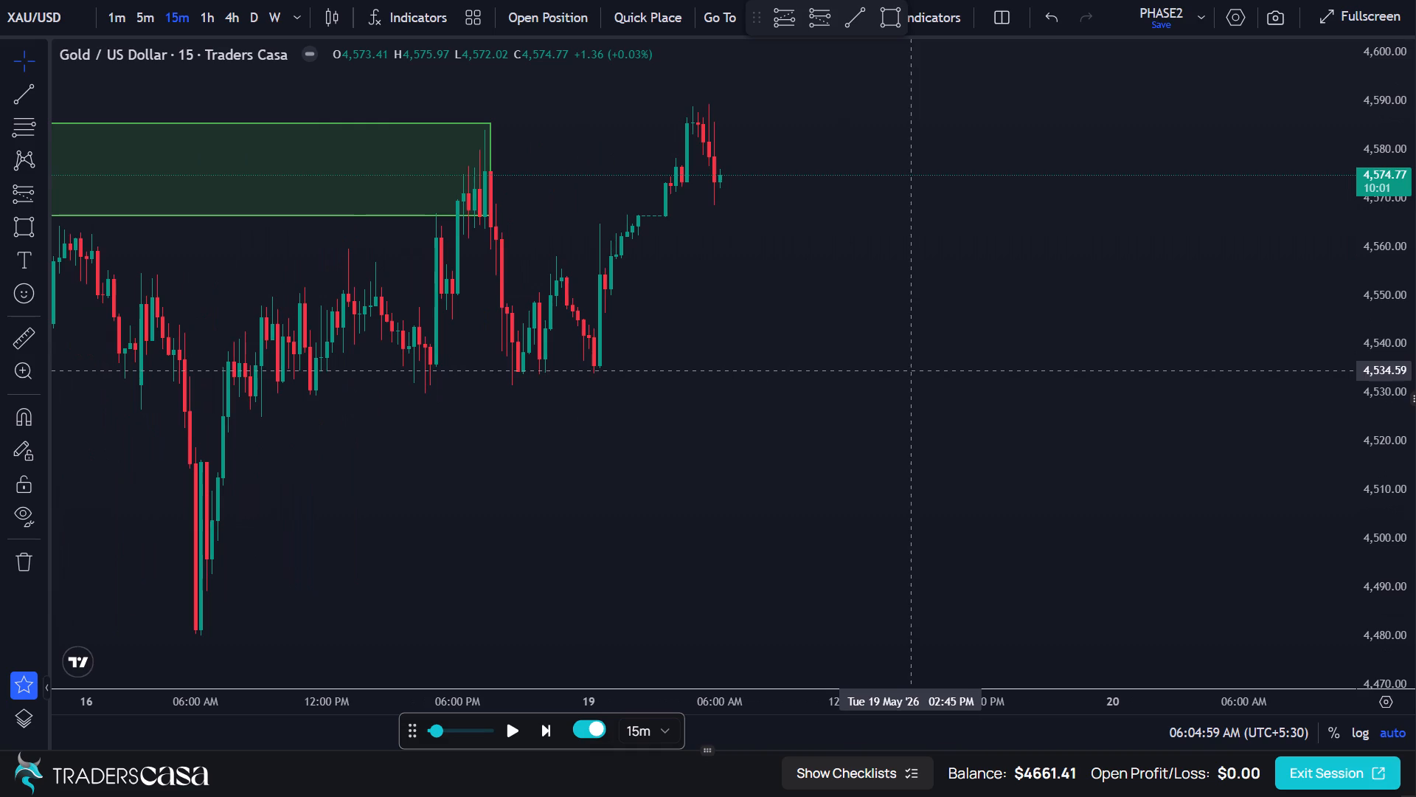
{"action": "scroll", "coordinate": [855, 382], "scroll_direction": "up", "scroll_amount": 3}
{"action": "left_click_drag", "start_coordinate": [577, 335], "coordinate": [785, 334]}
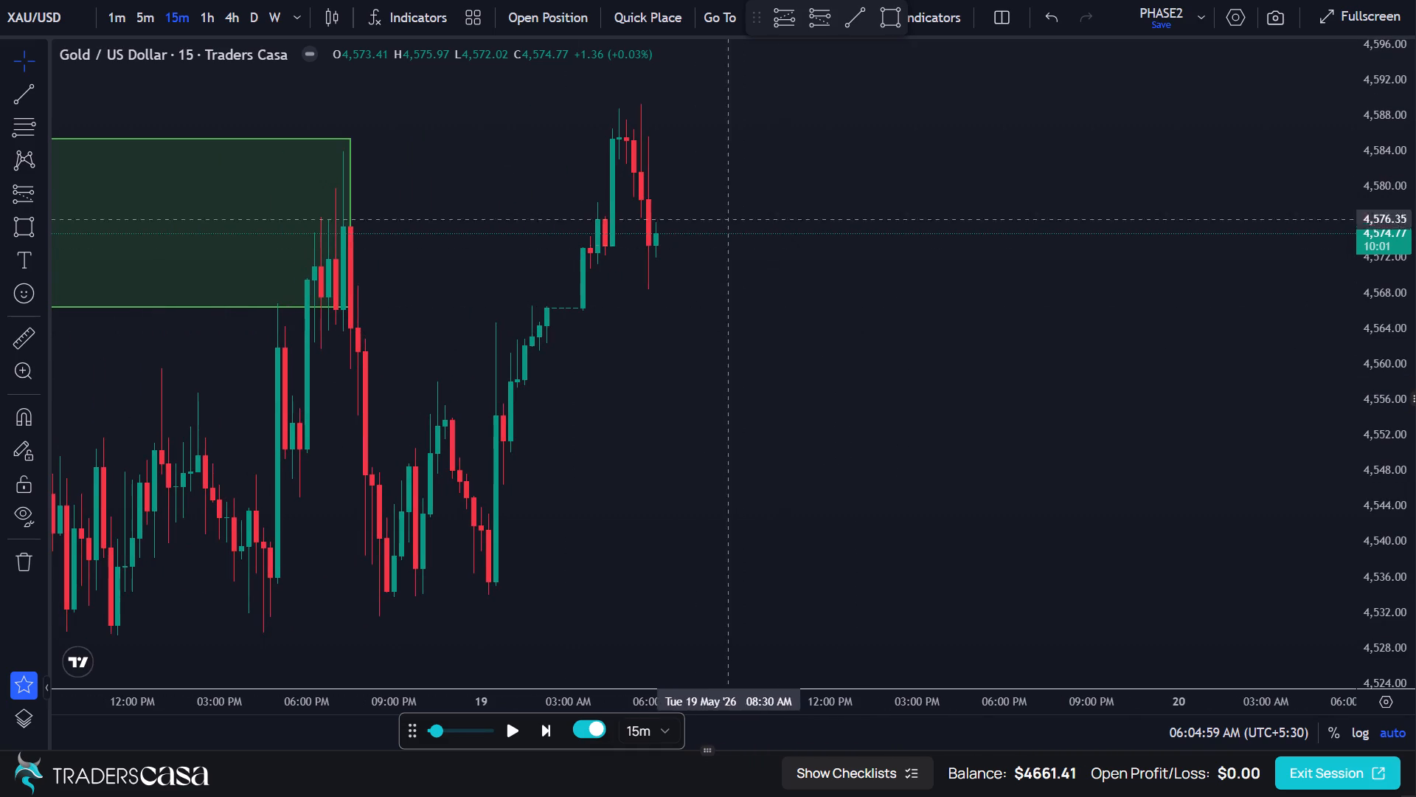
{"action": "left_click", "coordinate": [24, 221]}
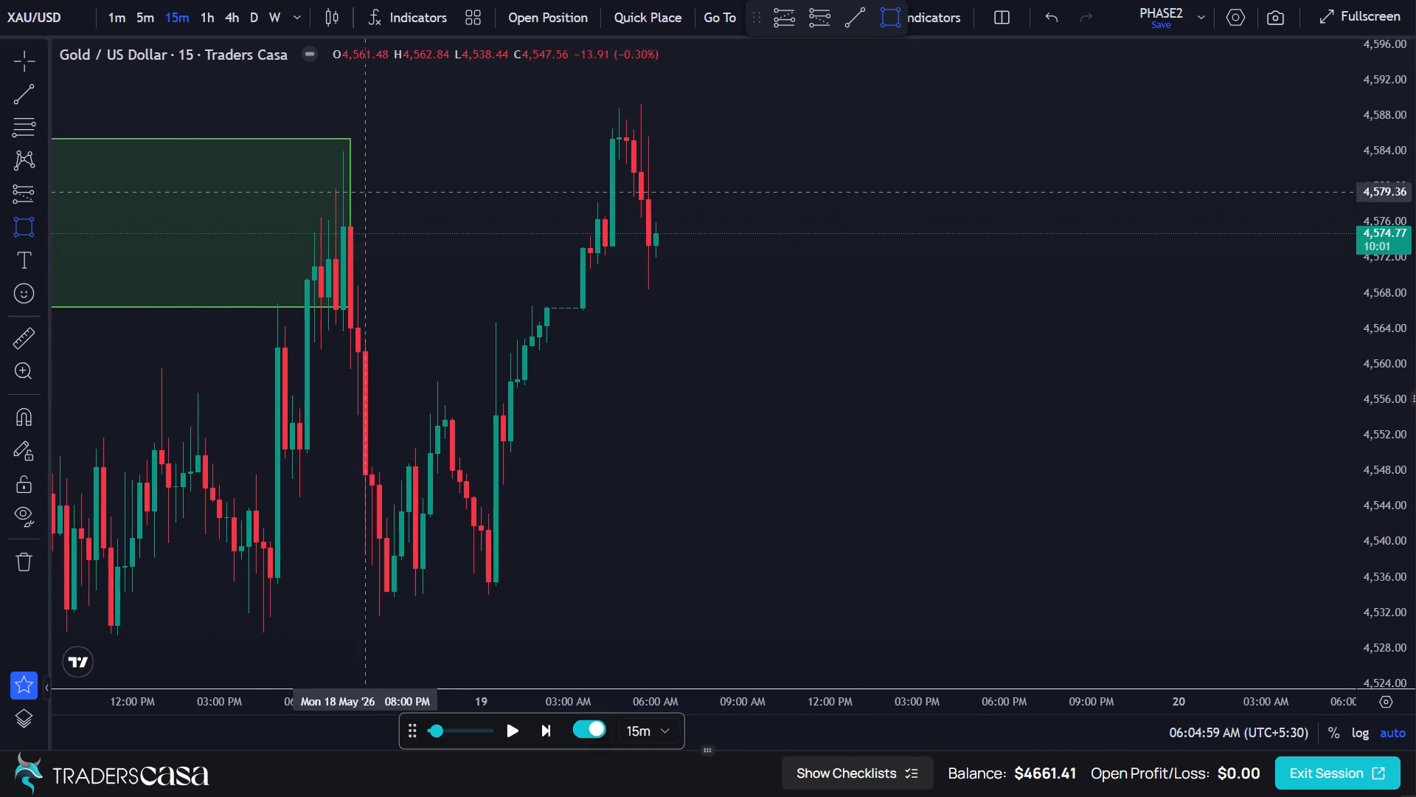
{"action": "left_click", "coordinate": [621, 110]}
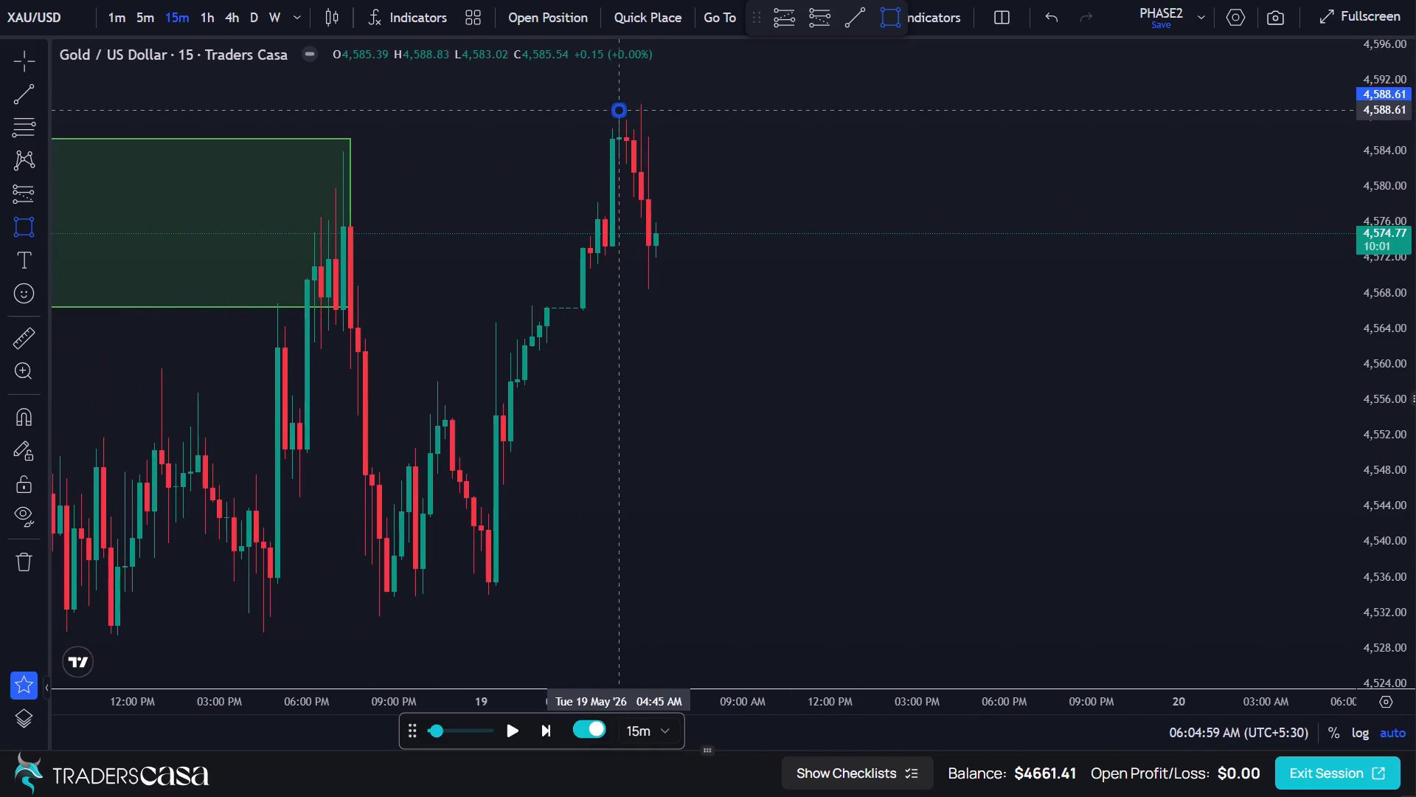
{"action": "left_click", "coordinate": [760, 159]}
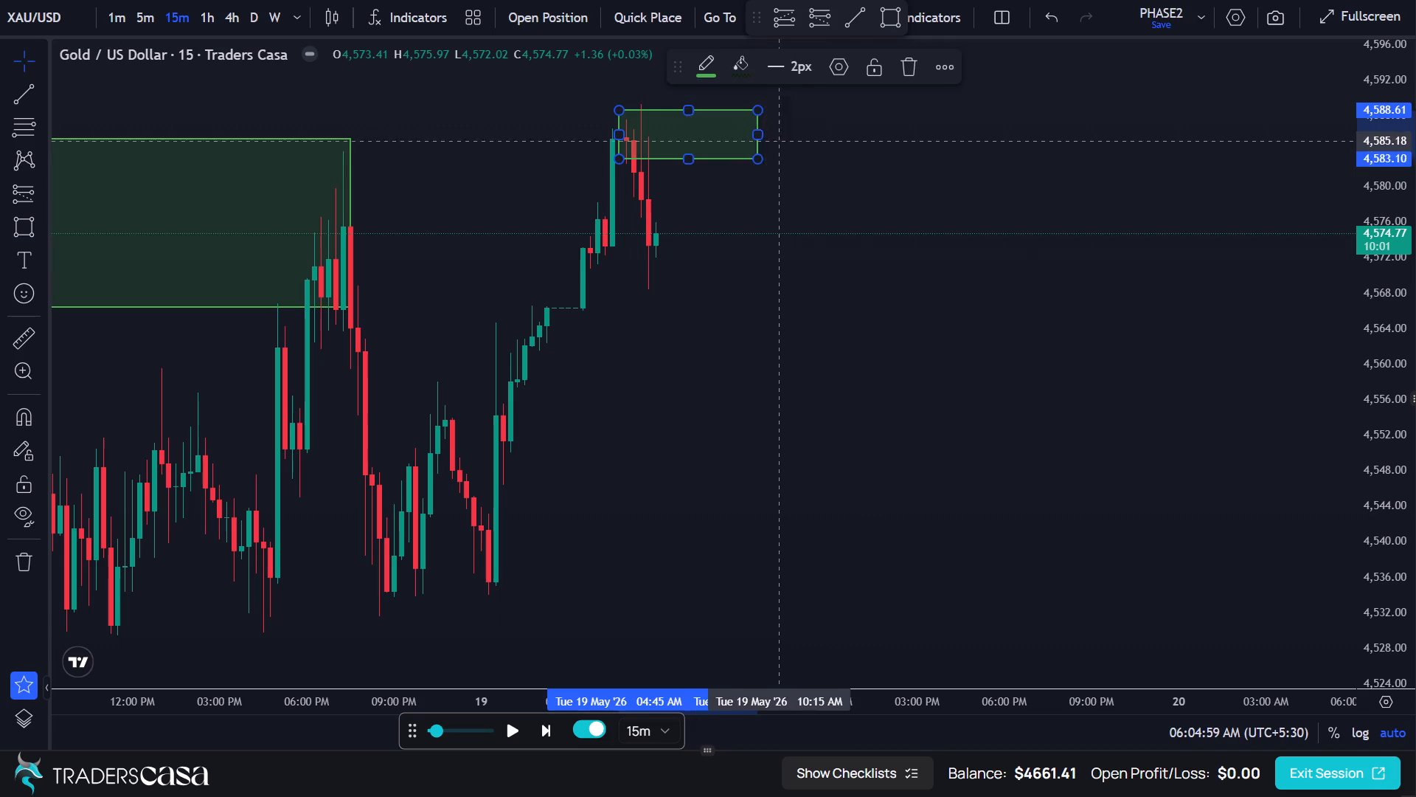
{"action": "left_click", "coordinate": [806, 127]}
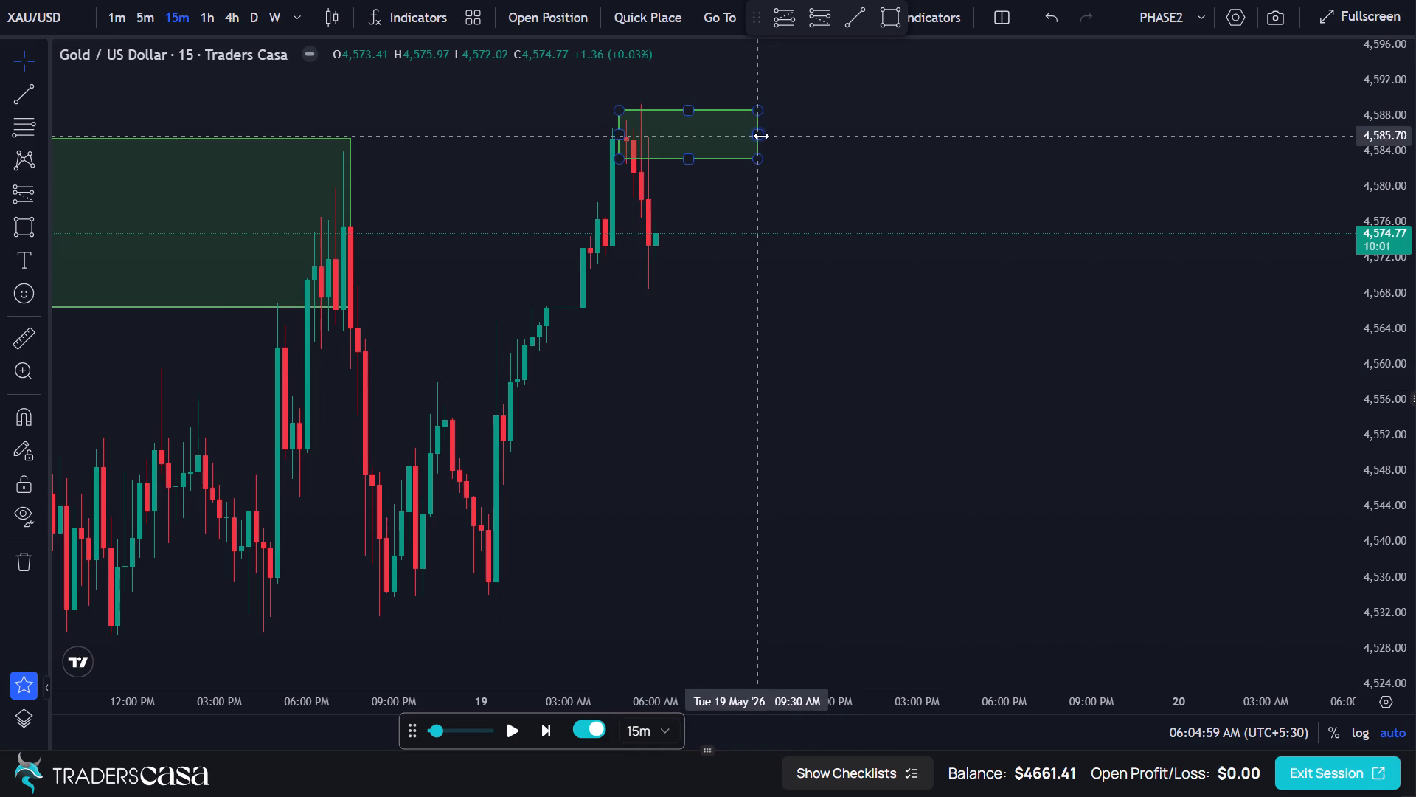
{"action": "left_click_drag", "start_coordinate": [761, 136], "coordinate": [776, 157]}
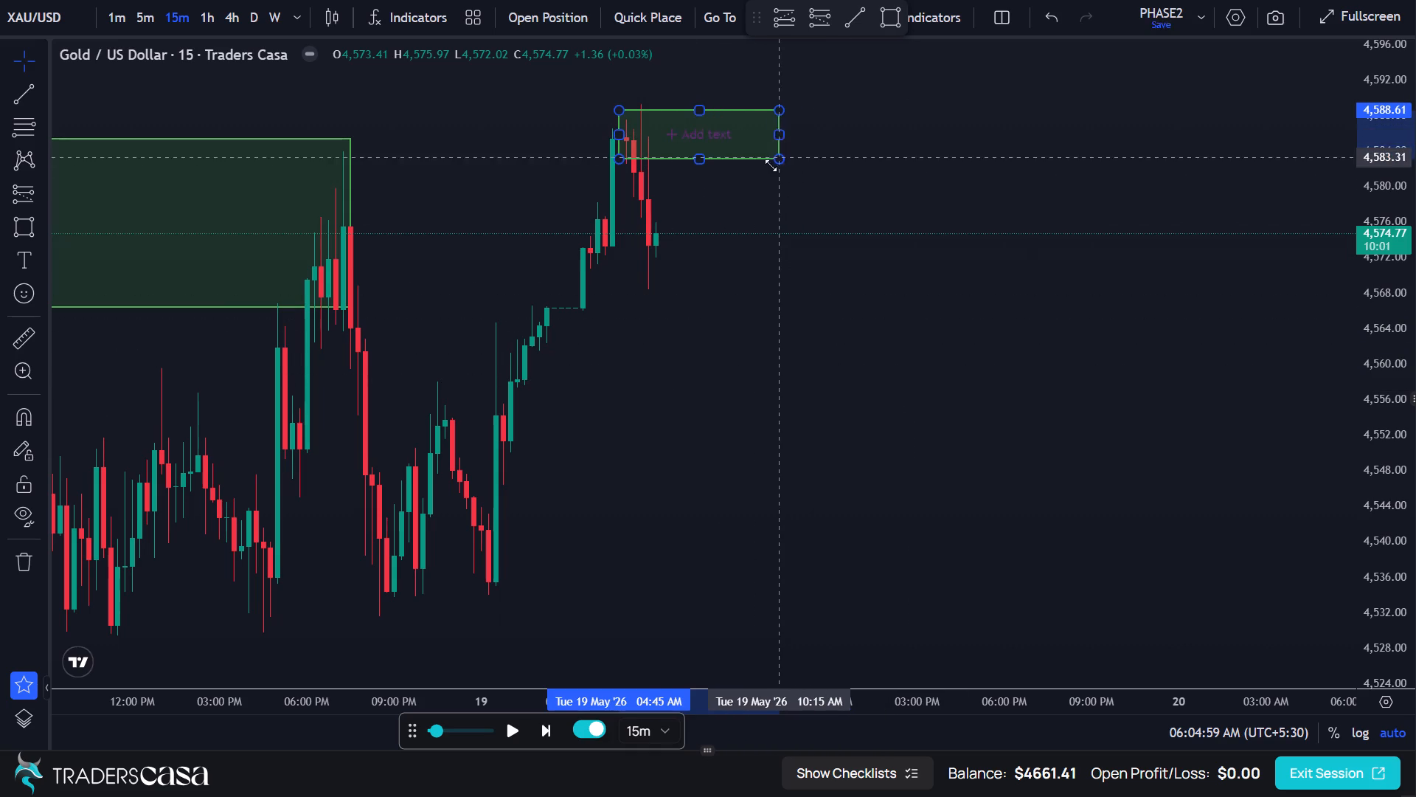
{"action": "left_click", "coordinate": [736, 248]}
Advance the replay by eleven 15-minute candles from the new supply zone.
{"action": "scroll", "coordinate": [736, 244], "scroll_direction": "up", "scroll_amount": 4}
{"action": "left_click_drag", "start_coordinate": [548, 236], "coordinate": [760, 238]}
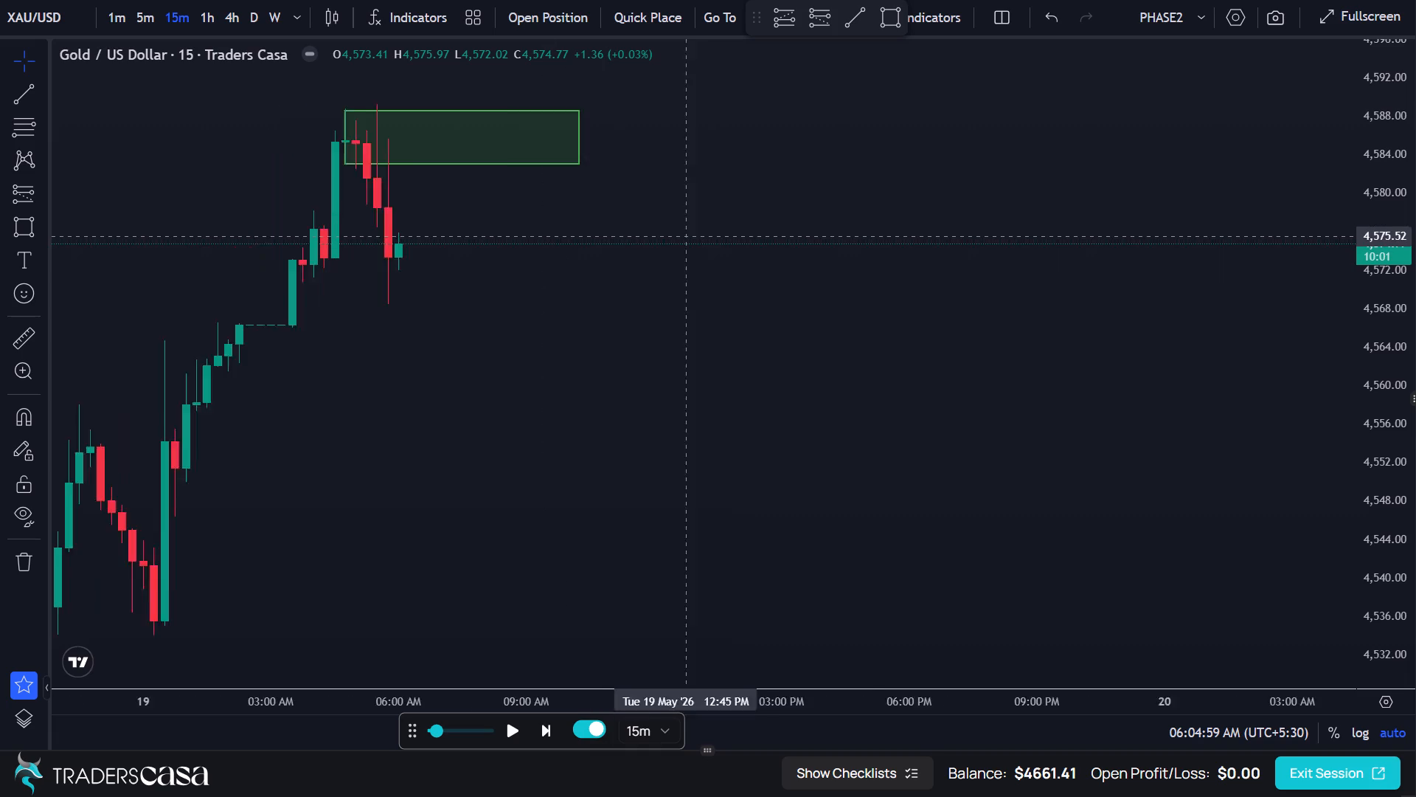
{"action": "left_click_drag", "start_coordinate": [760, 238], "coordinate": [805, 236]}
{"action": "triple_click", "coordinate": [547, 734]}
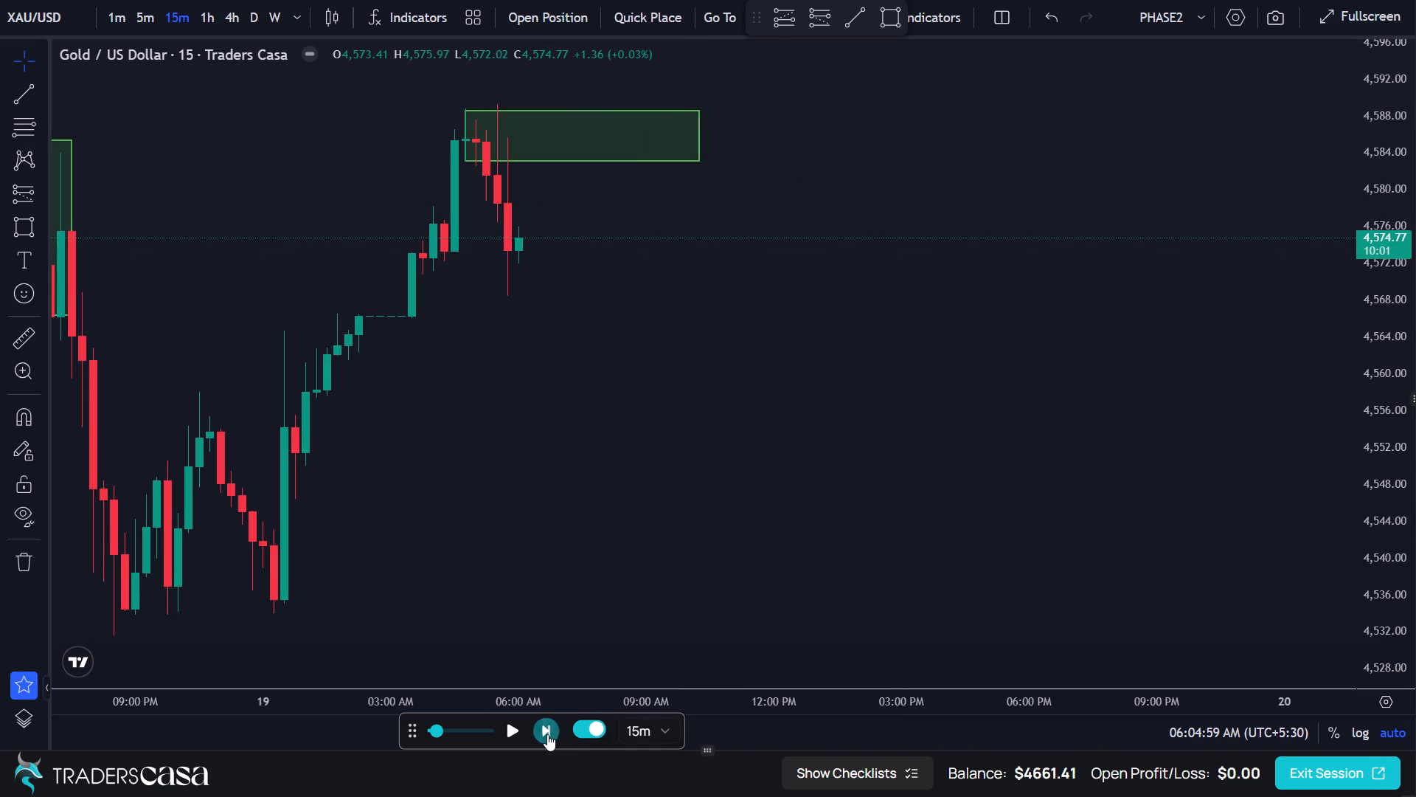
{"action": "triple_click", "coordinate": [544, 734]}
{"action": "triple_click", "coordinate": [542, 732]}
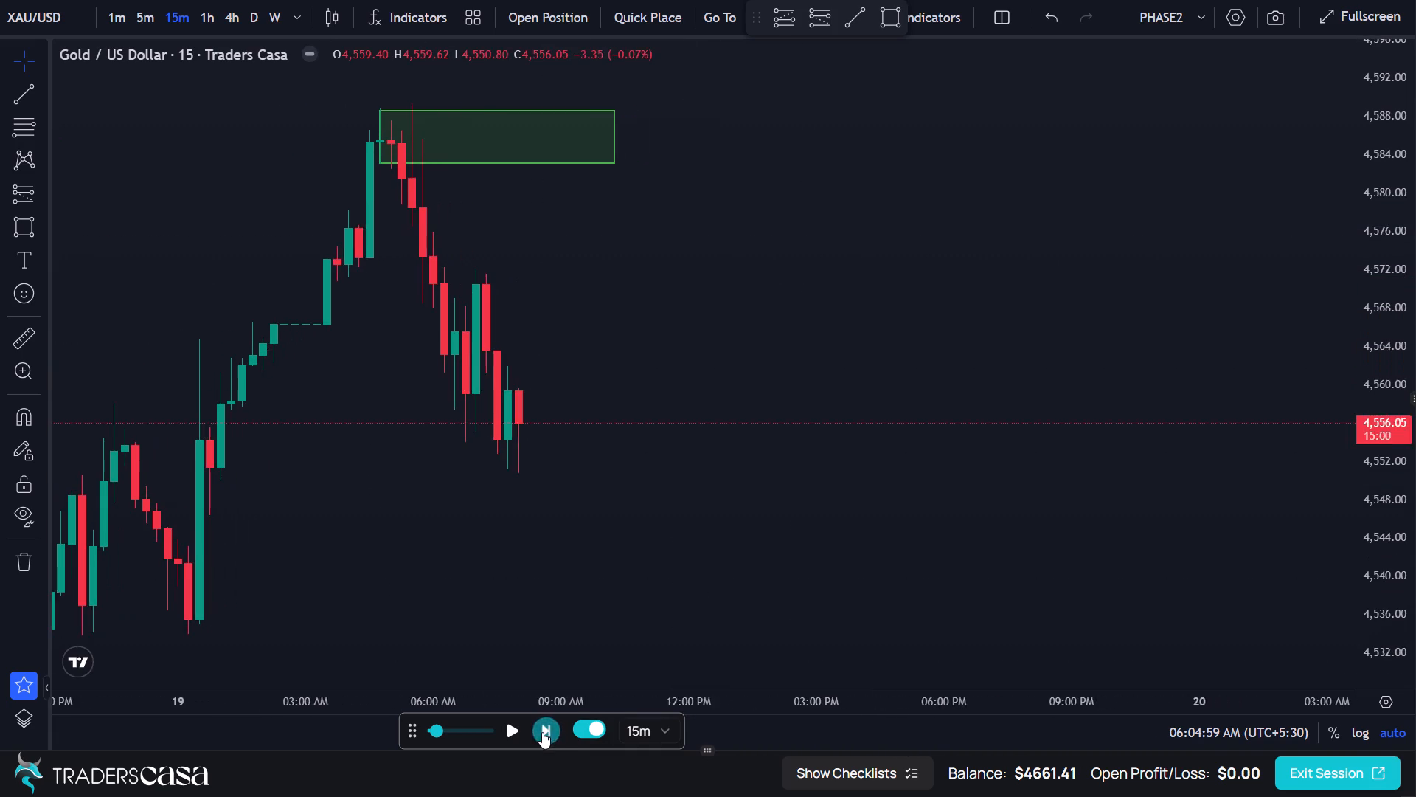
{"action": "double_click", "coordinate": [542, 732]}
Mark a supply zone rectangle from the 07:00 AM candle to about 11:00 AM, between about 4,572.16 and 4,555.18.
{"action": "scroll", "coordinate": [538, 522], "scroll_direction": "up", "scroll_amount": 2}
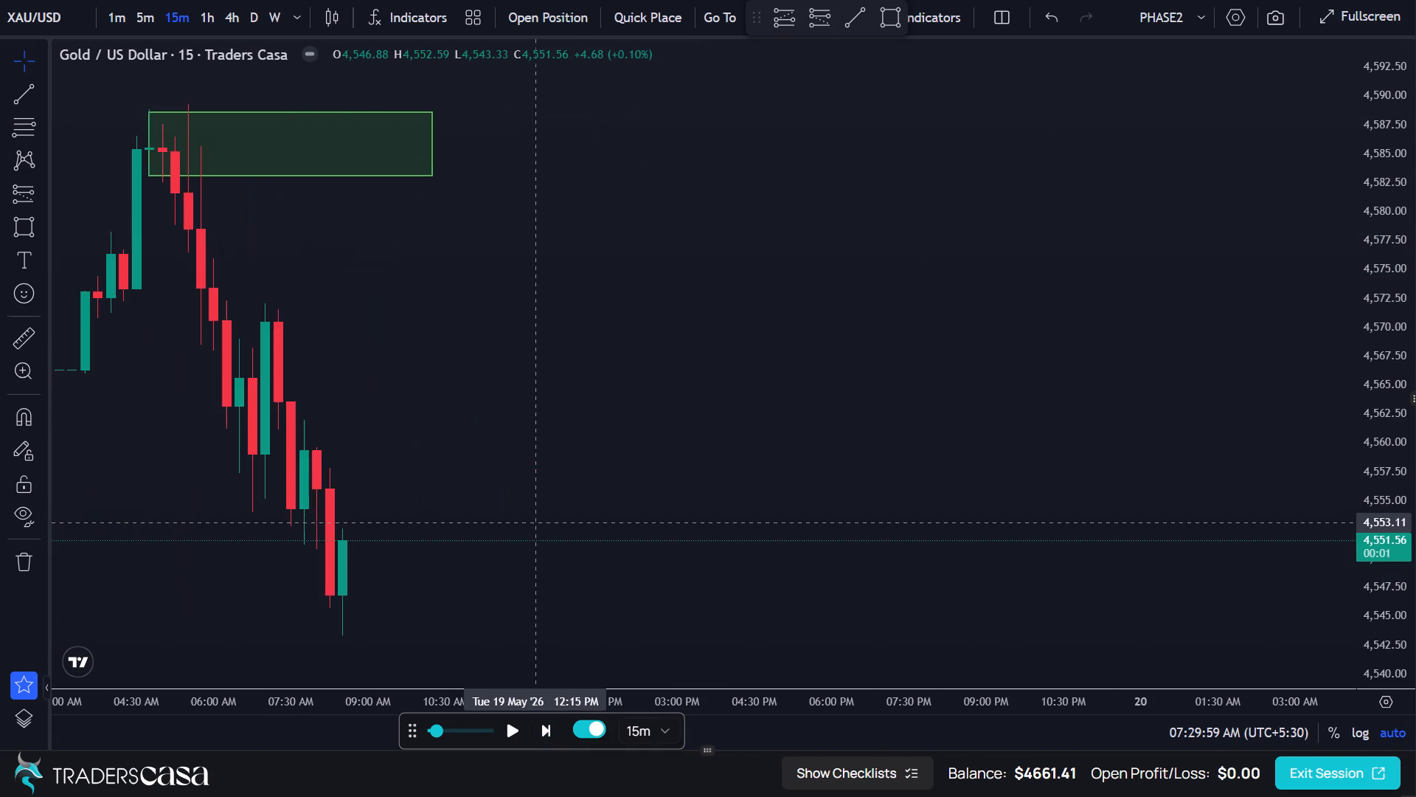
{"action": "left_click_drag", "start_coordinate": [518, 527], "coordinate": [771, 570]}
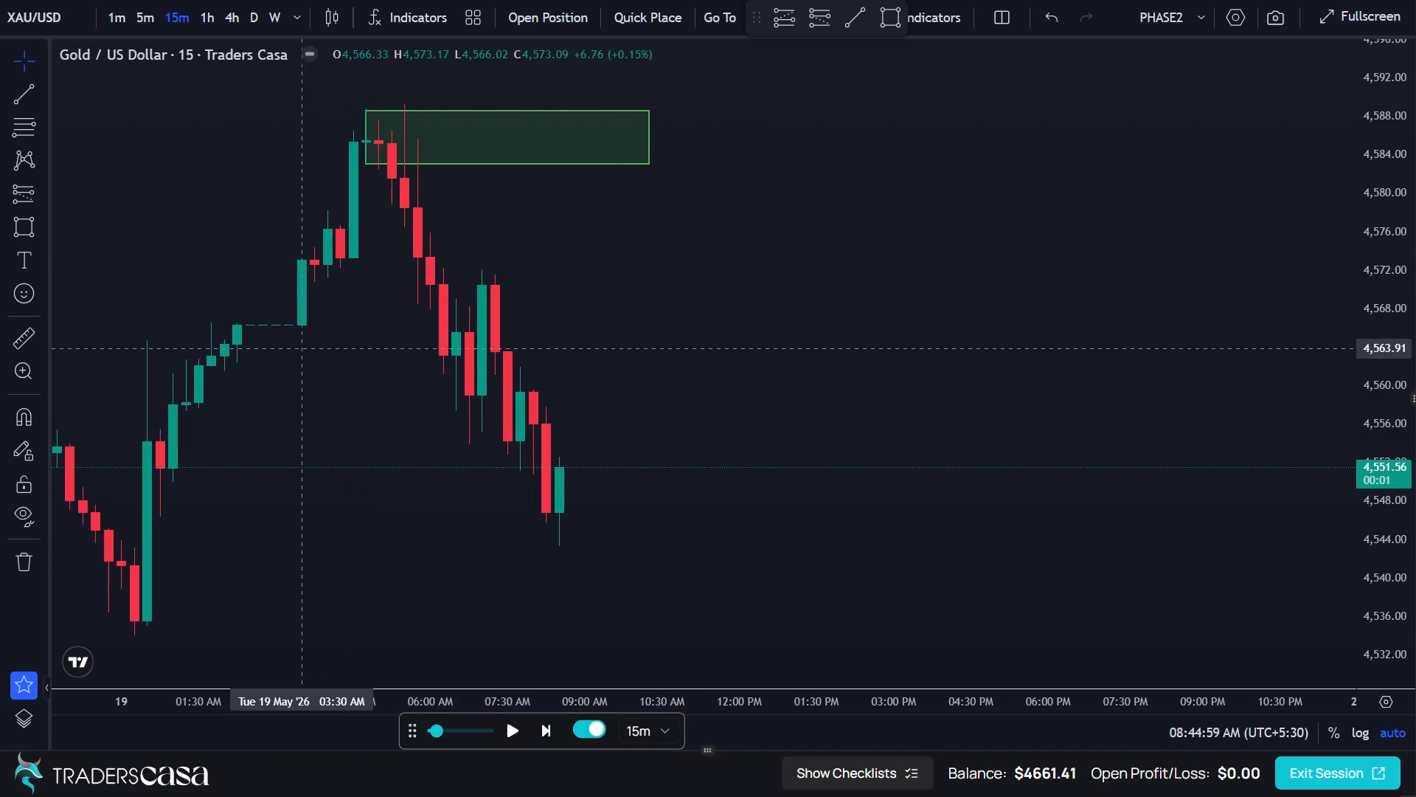
{"action": "left_click", "coordinate": [30, 226]}
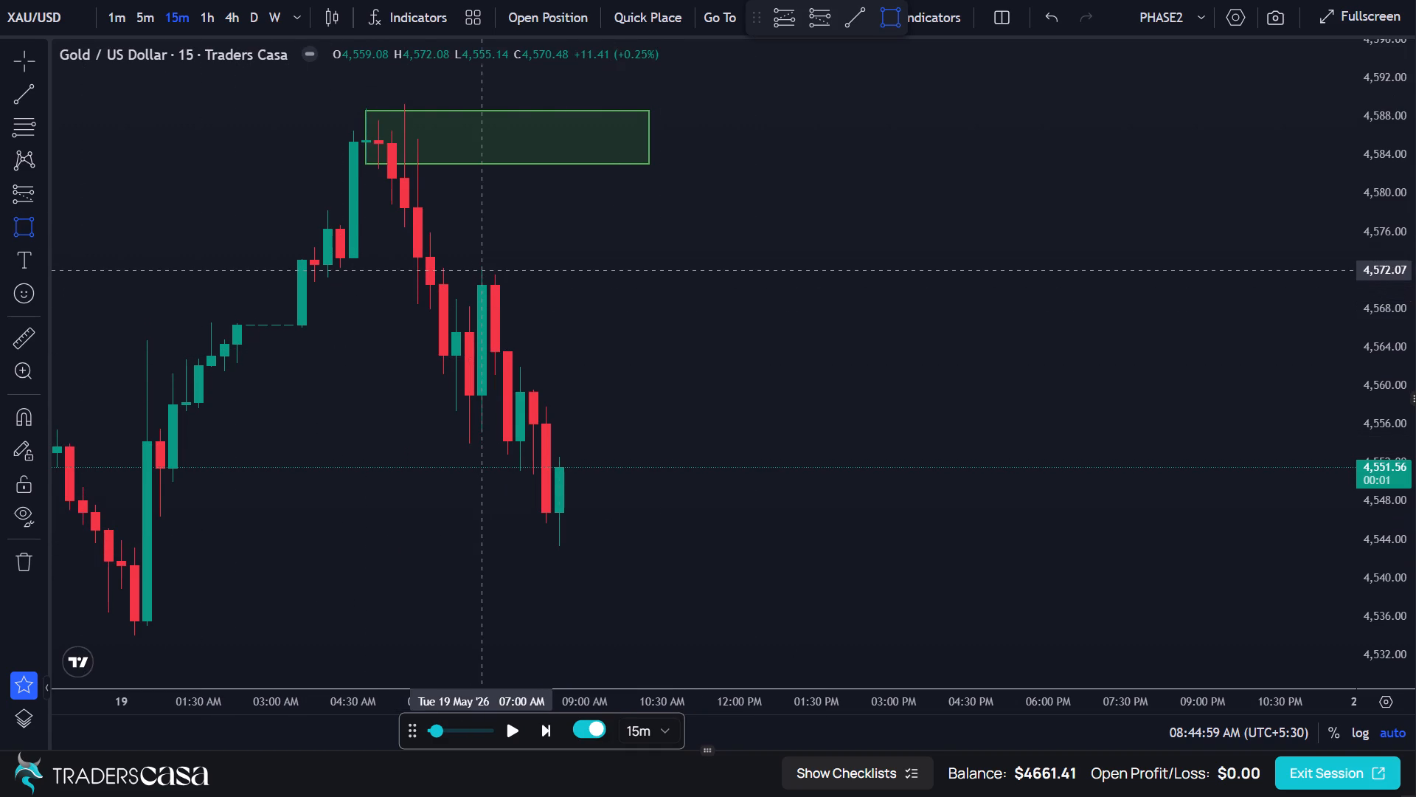
{"action": "left_click", "coordinate": [482, 269]}
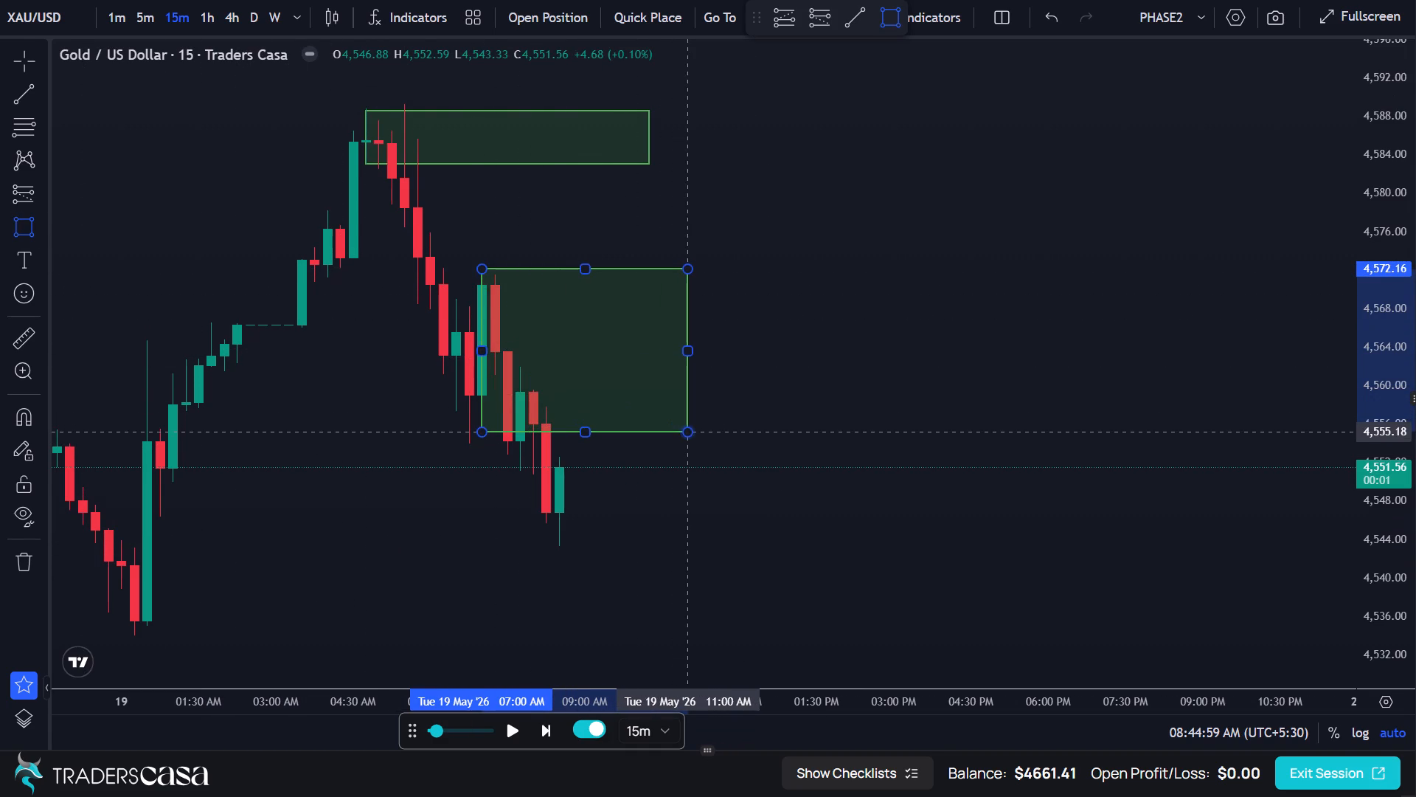
{"action": "left_click", "coordinate": [685, 432]}
{"action": "left_click", "coordinate": [704, 389]}
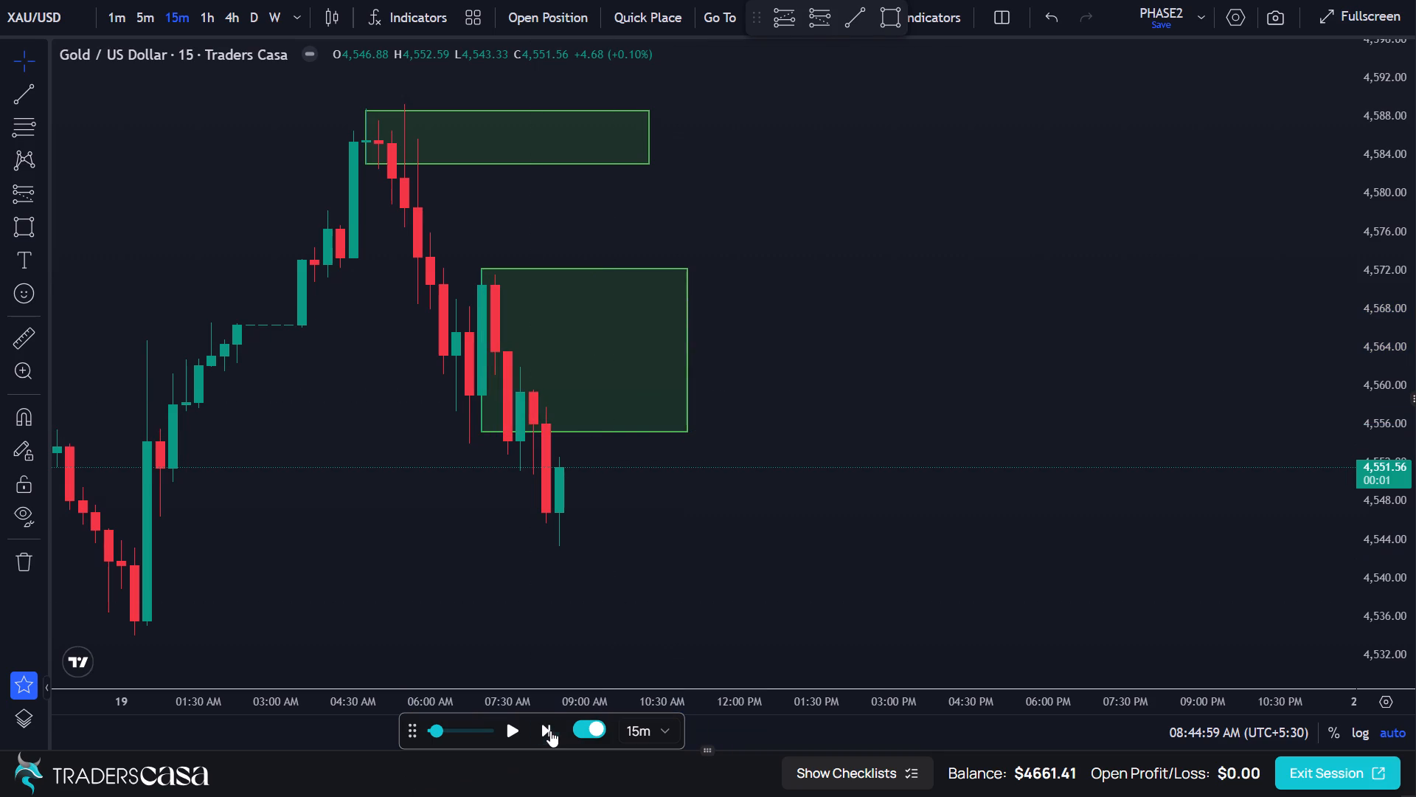
Advance the replay by three 15-minute candles to 09:29:59 AM.
{"action": "left_click", "coordinate": [550, 731]}
{"action": "left_click", "coordinate": [550, 731]}
{"action": "left_click", "coordinate": [550, 731]}
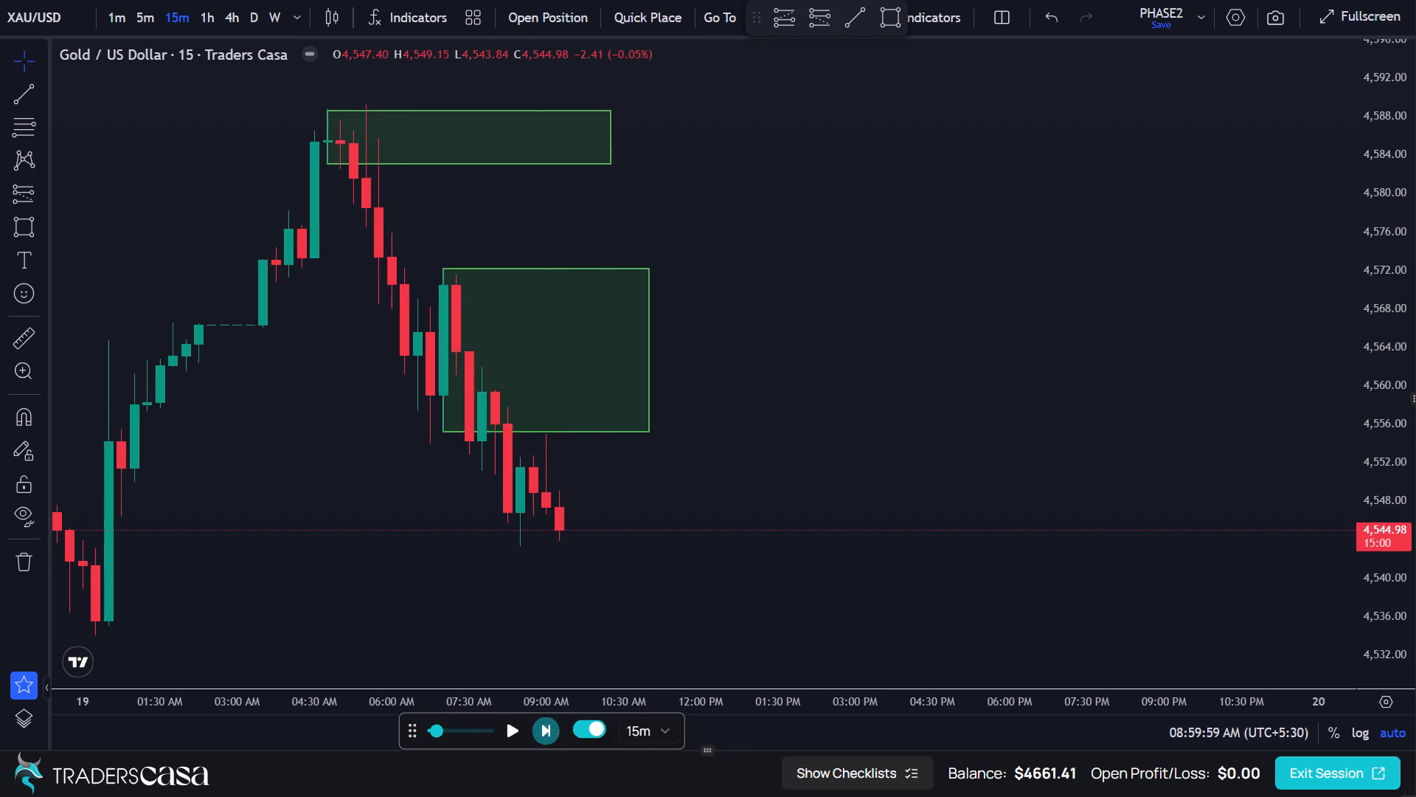
Draw a short position from the 09:00 AM candle with entry 4,547.37, stop 4,557.38 and target 4,526.43.
{"action": "scroll", "coordinate": [541, 571], "scroll_direction": "up", "scroll_amount": 1}
{"action": "scroll", "coordinate": [485, 597], "scroll_direction": "down", "scroll_amount": 2}
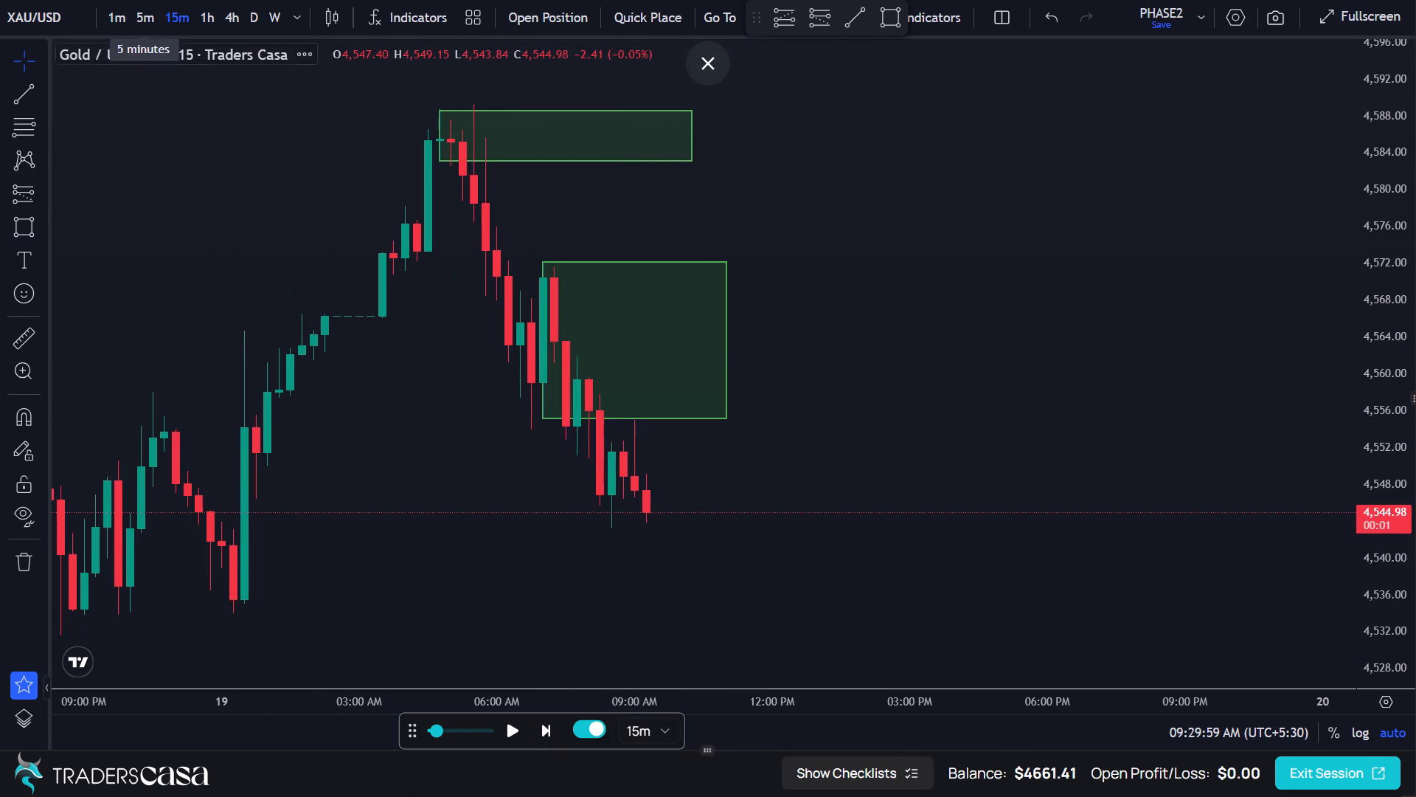
{"action": "left_click", "coordinate": [21, 196]}
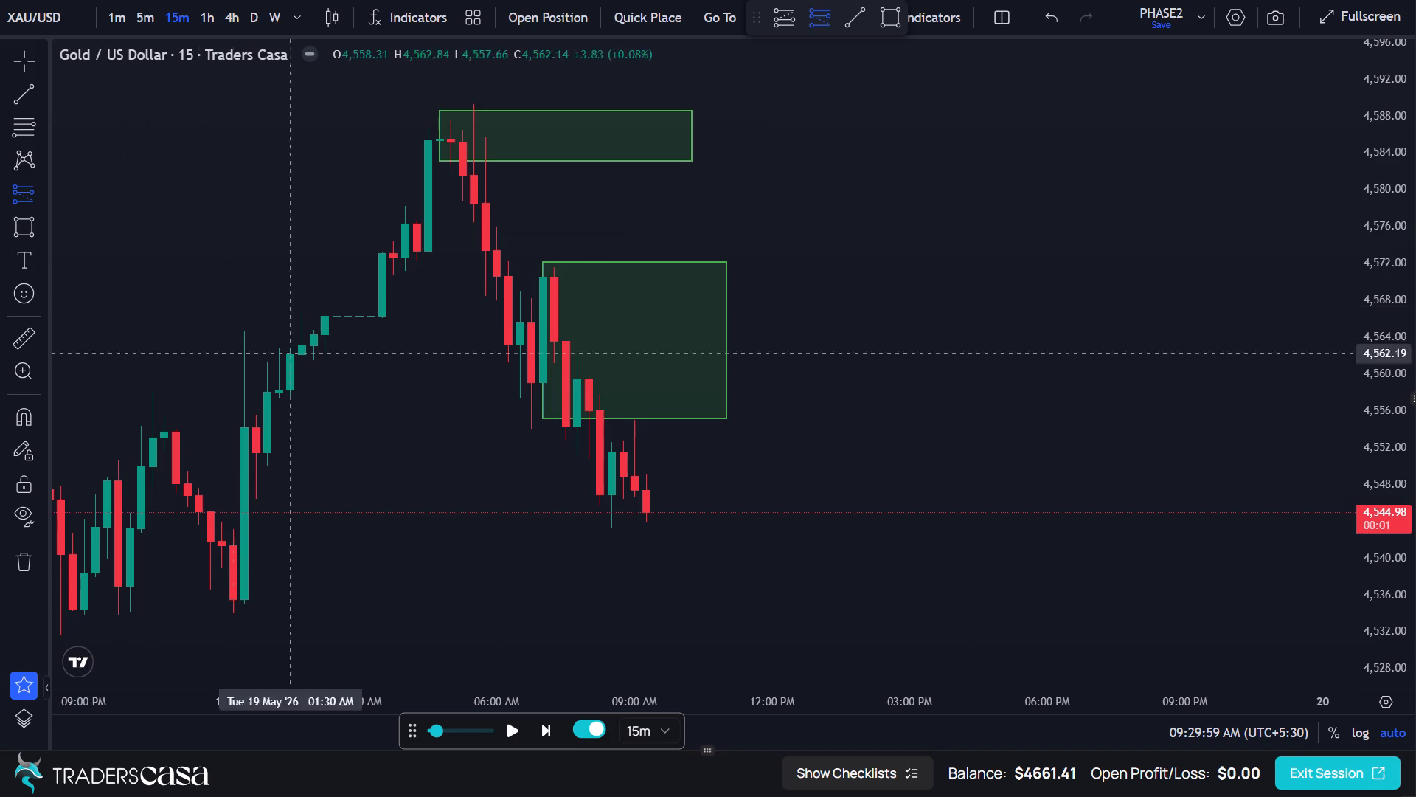
{"action": "left_click", "coordinate": [636, 490]}
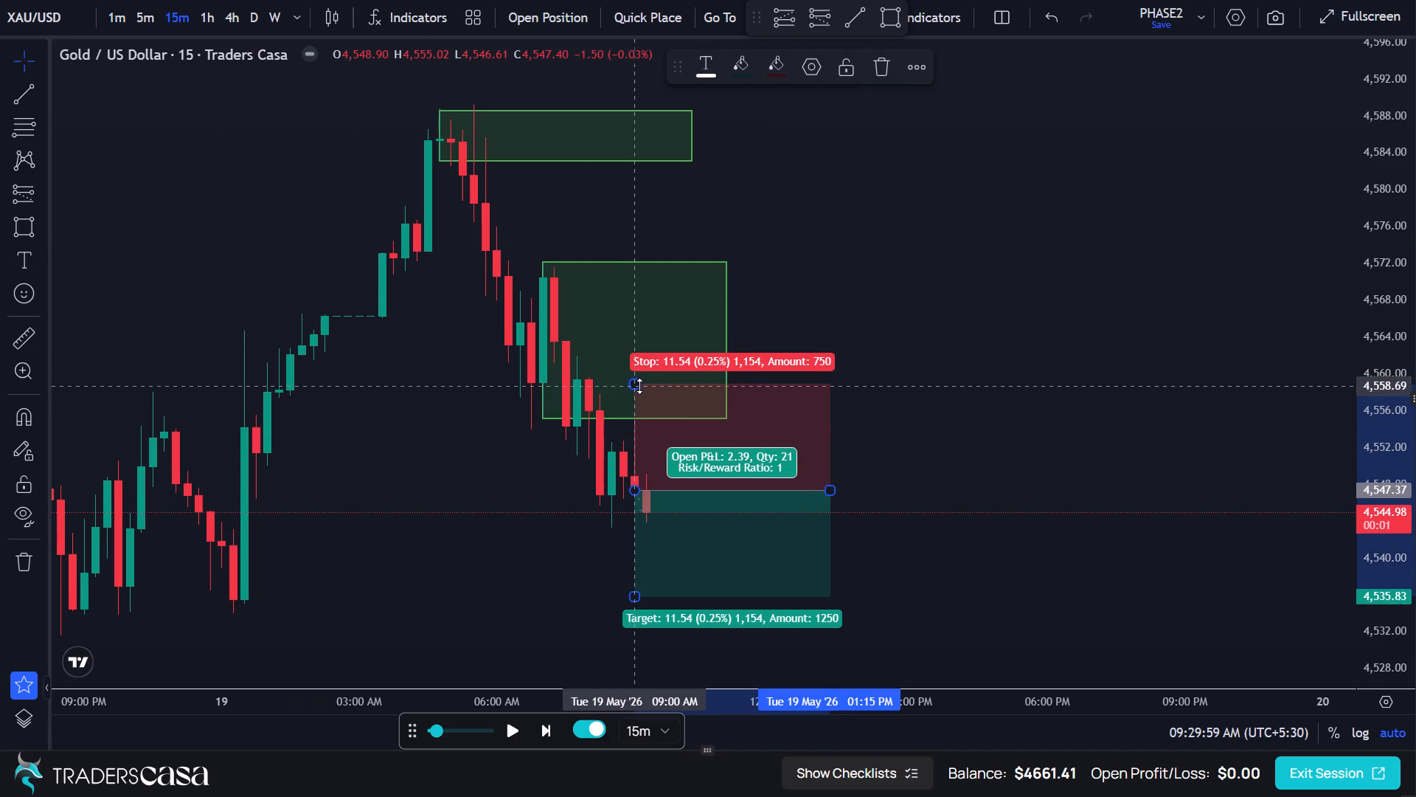
{"action": "left_click_drag", "start_coordinate": [639, 384], "coordinate": [641, 398]}
{"action": "left_click_drag", "start_coordinate": [635, 596], "coordinate": [641, 680]}
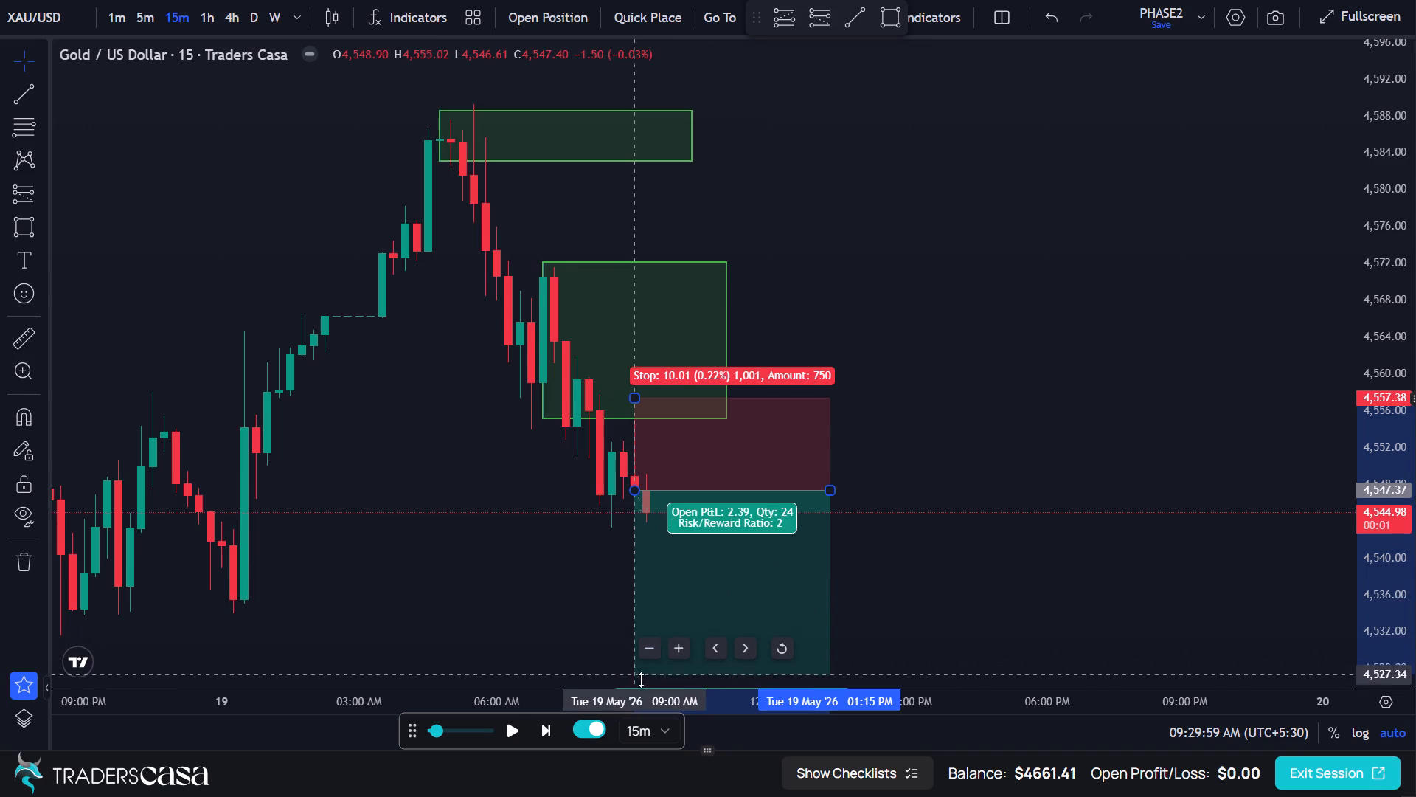
{"action": "left_click_drag", "start_coordinate": [641, 680], "coordinate": [648, 683]}
{"action": "left_click", "coordinate": [875, 628]}
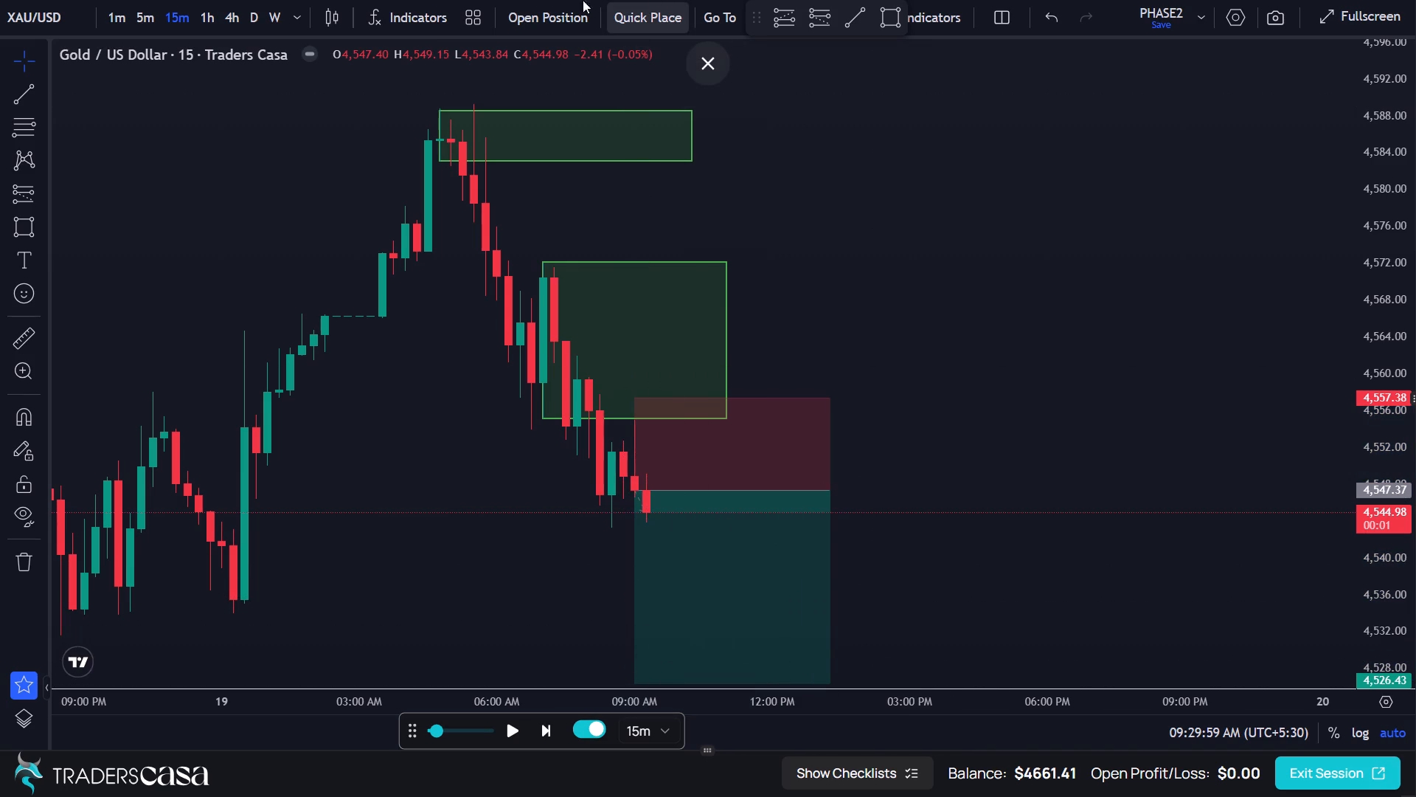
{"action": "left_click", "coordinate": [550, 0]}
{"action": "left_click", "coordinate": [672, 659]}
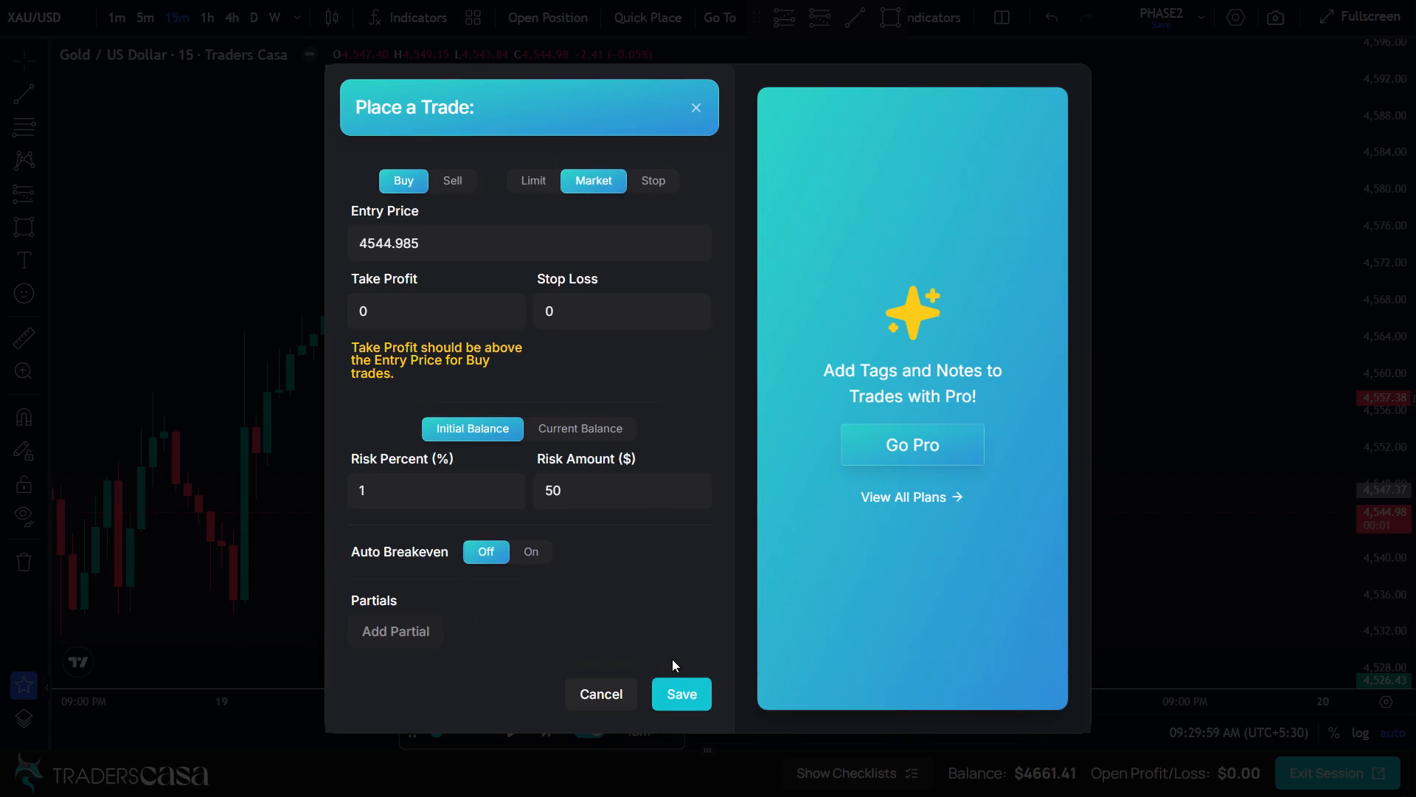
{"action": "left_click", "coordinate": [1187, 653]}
Tighten the short position drawing's stop to 4,555.98, with its entry at 4,547.07.
{"action": "left_click", "coordinate": [747, 561]}
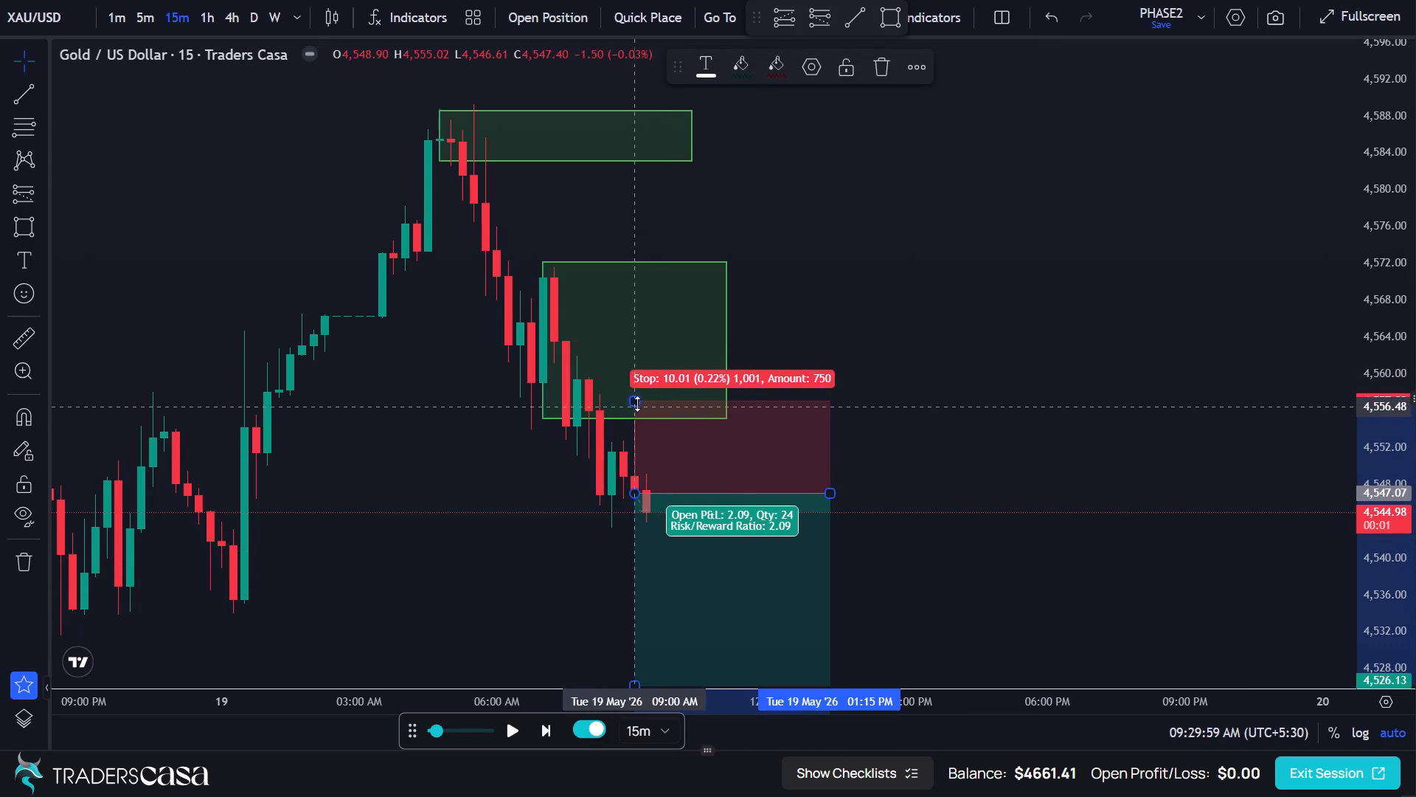
{"action": "left_click_drag", "start_coordinate": [636, 404], "coordinate": [636, 411]}
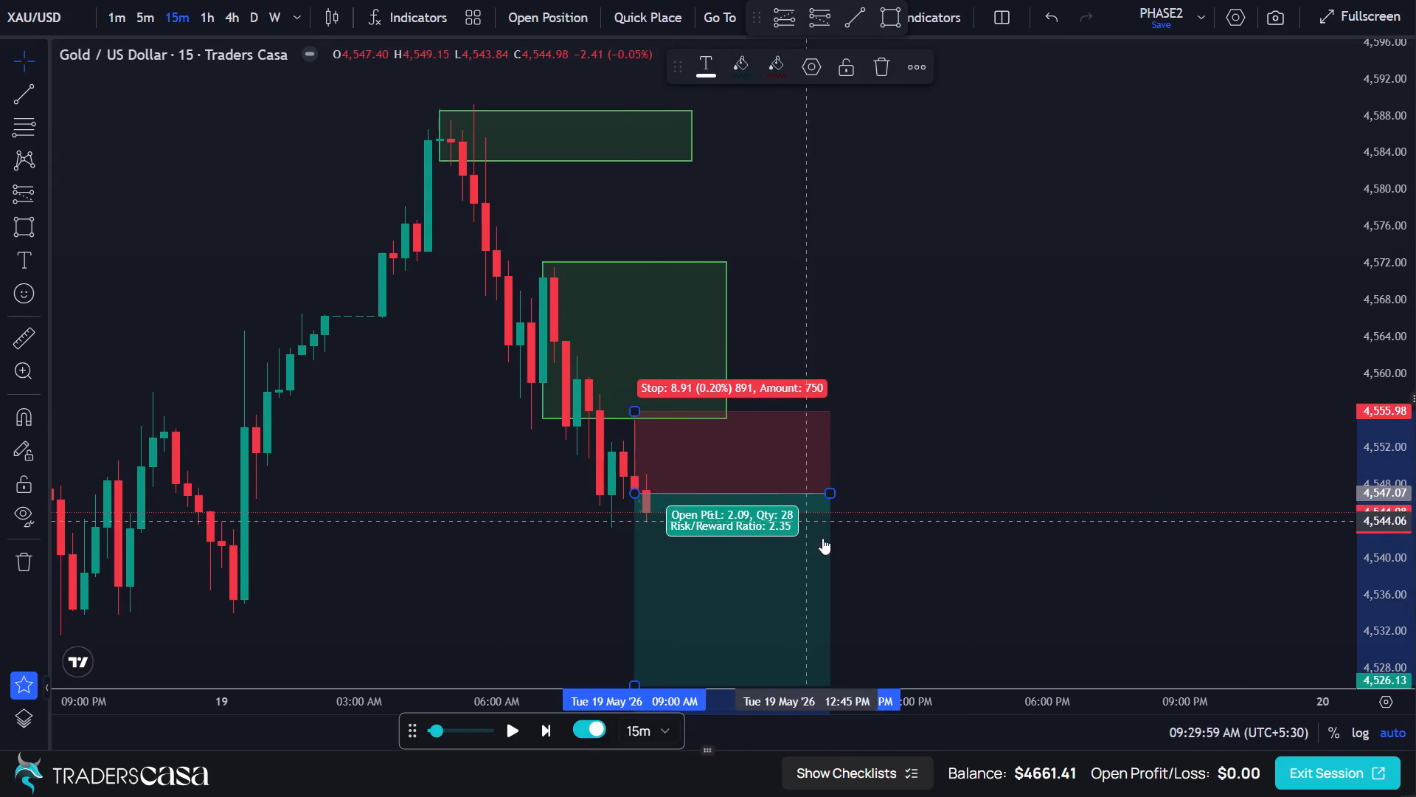
{"action": "left_click", "coordinate": [861, 551]}
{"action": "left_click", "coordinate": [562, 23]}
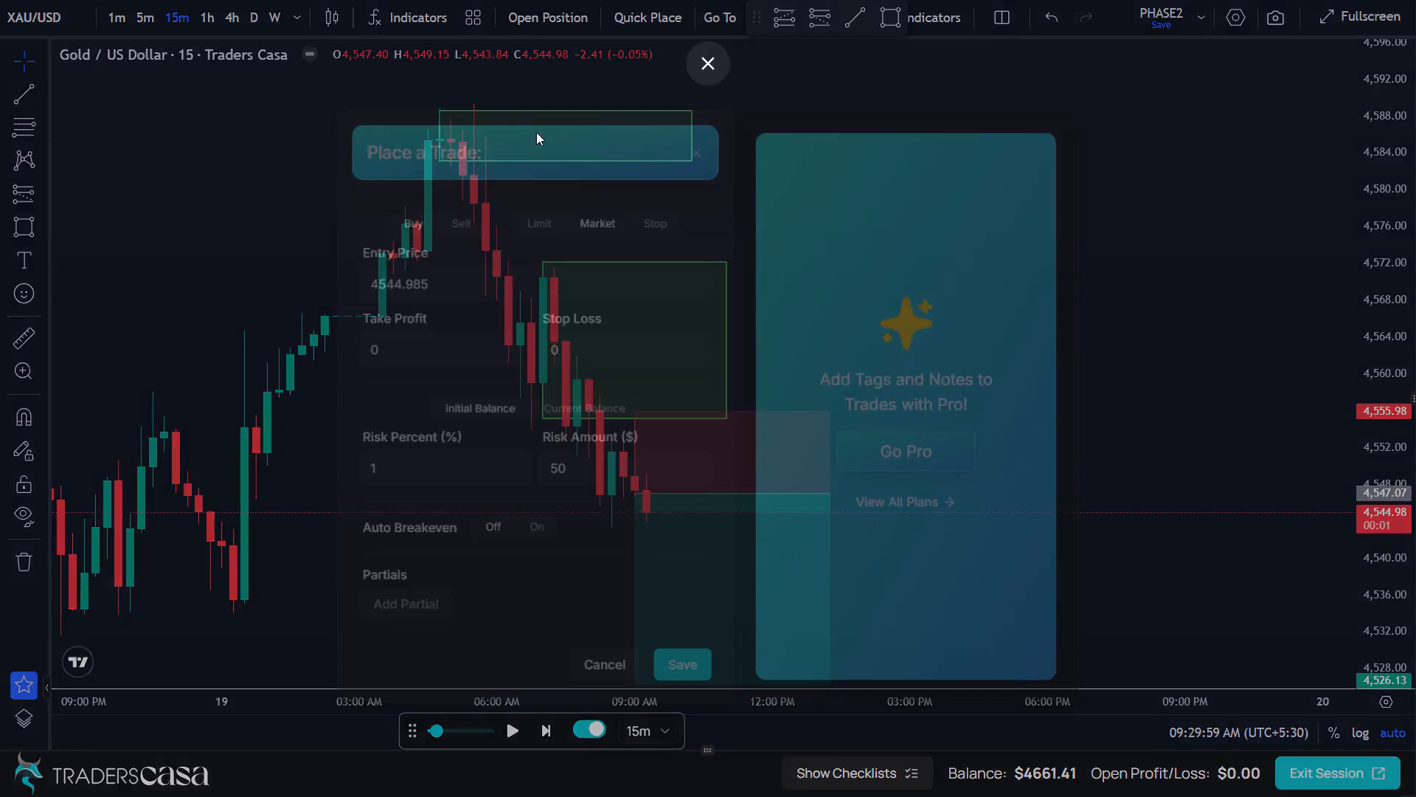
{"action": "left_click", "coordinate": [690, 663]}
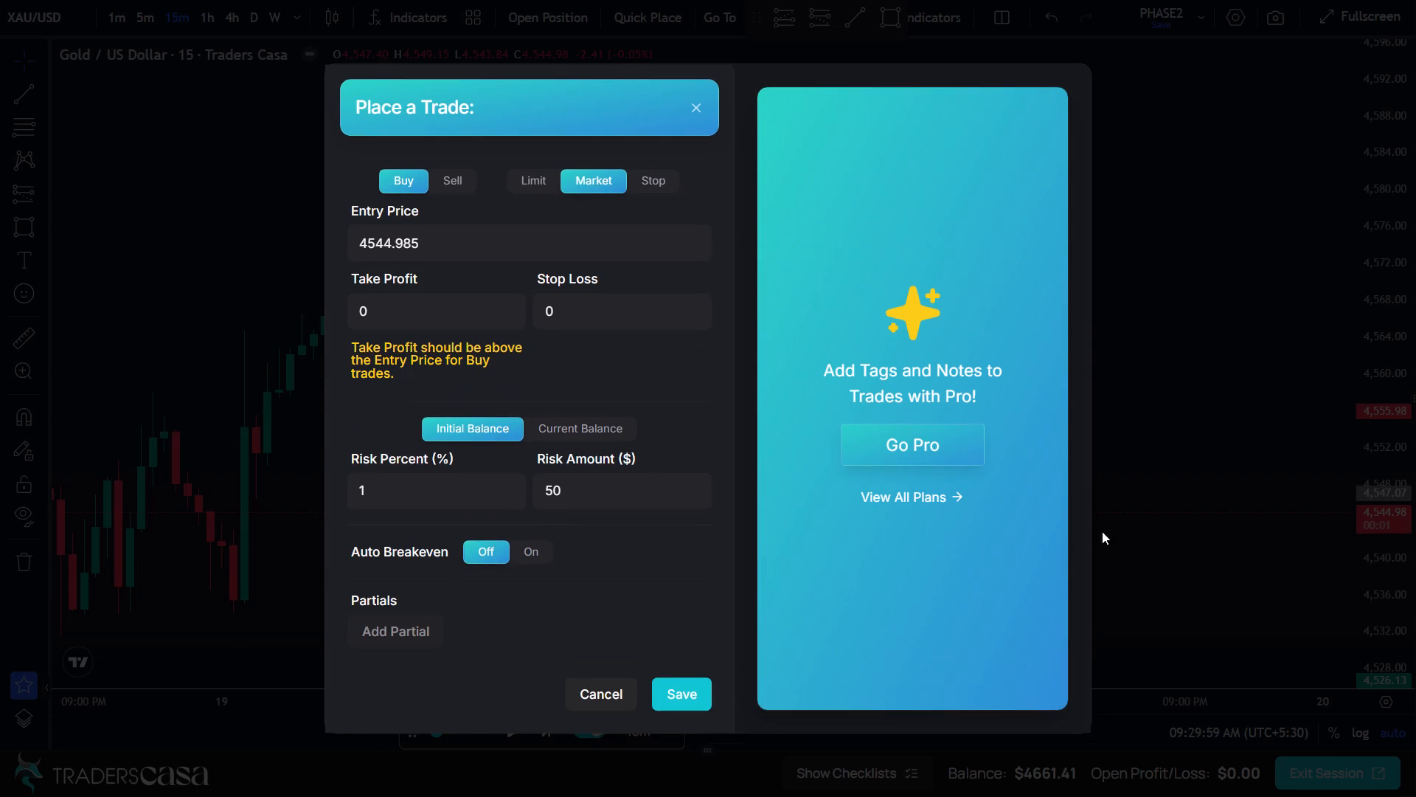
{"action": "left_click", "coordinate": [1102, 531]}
Place a sell limit order from the short position drawing at 4546.97, take profit 4526.03, stop loss 4555.88, risking 1% ($50).
{"action": "left_click", "coordinate": [745, 585]}
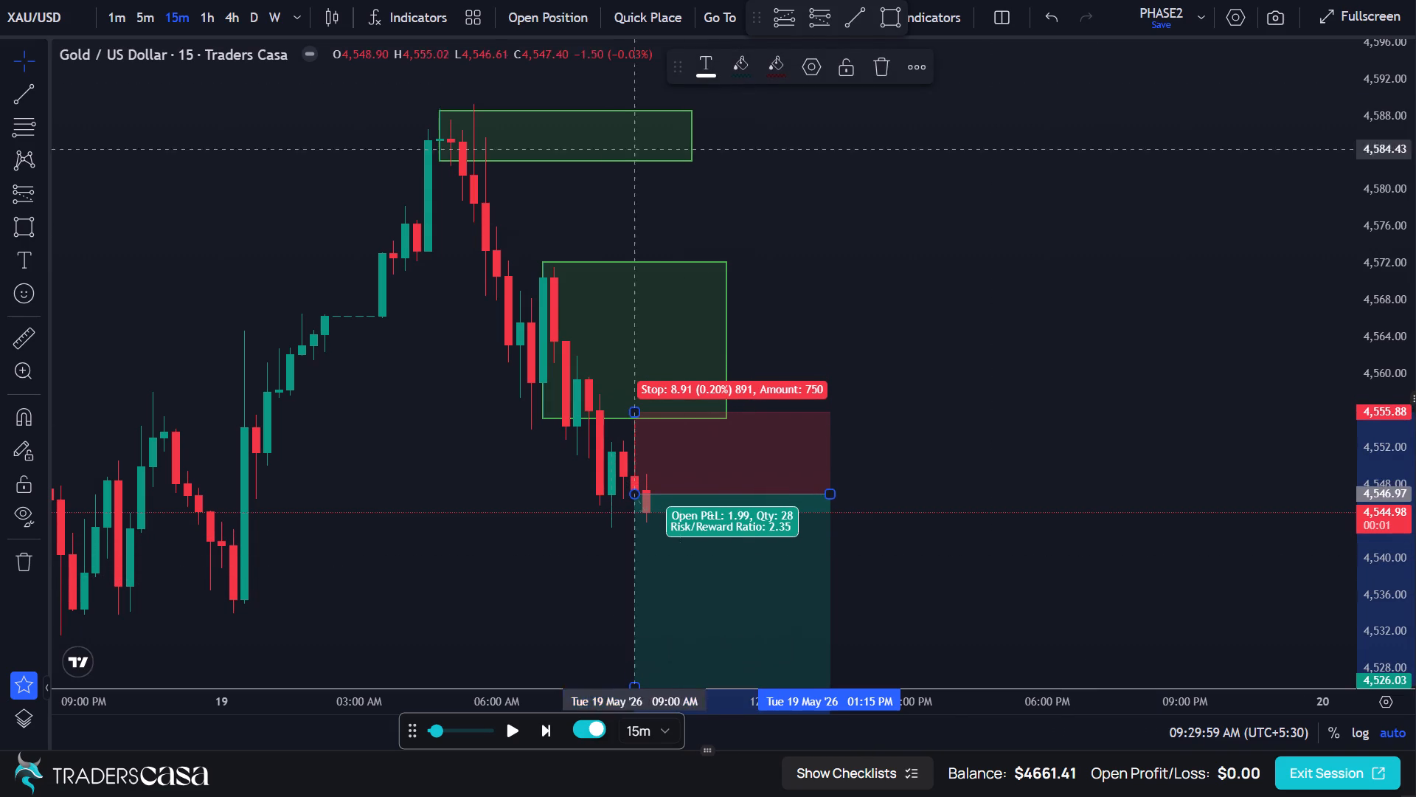
{"action": "left_click", "coordinate": [580, 29]}
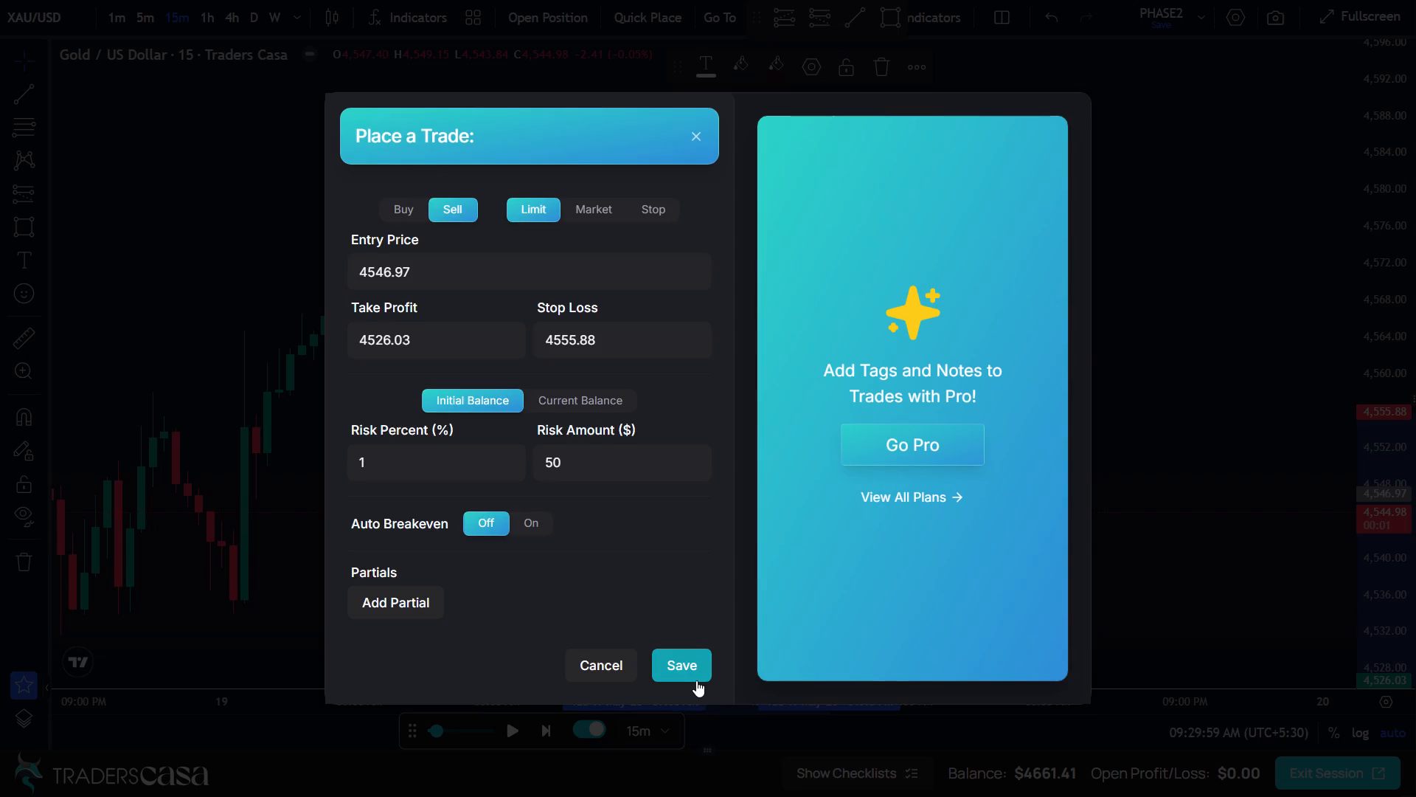
{"action": "left_click", "coordinate": [699, 676]}
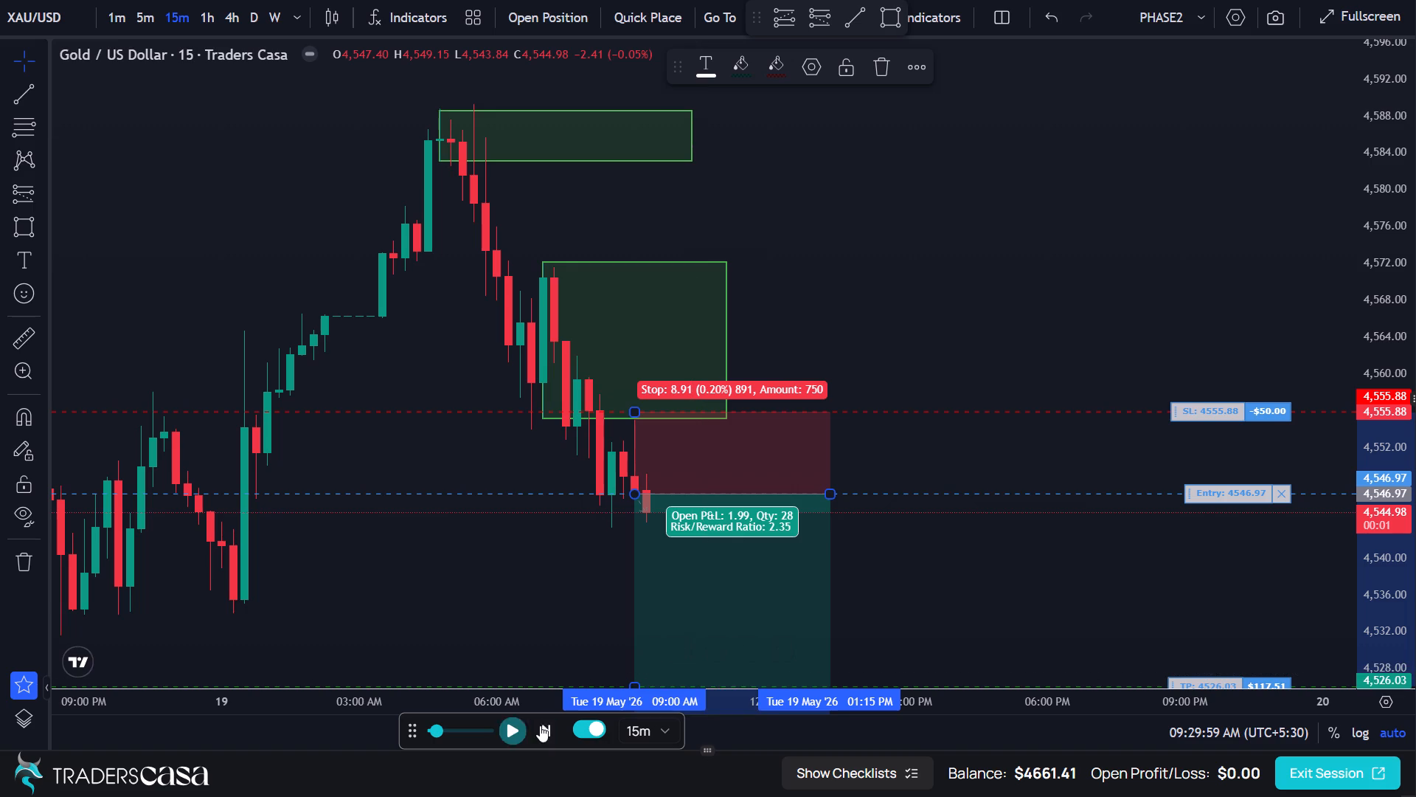
Advance the replay by eighteen 15-minute candles to 01:59:59 PM.
{"action": "left_click", "coordinate": [543, 726]}
{"action": "left_click", "coordinate": [543, 726]}
{"action": "left_click", "coordinate": [543, 726]}
{"action": "triple_click", "coordinate": [543, 726]}
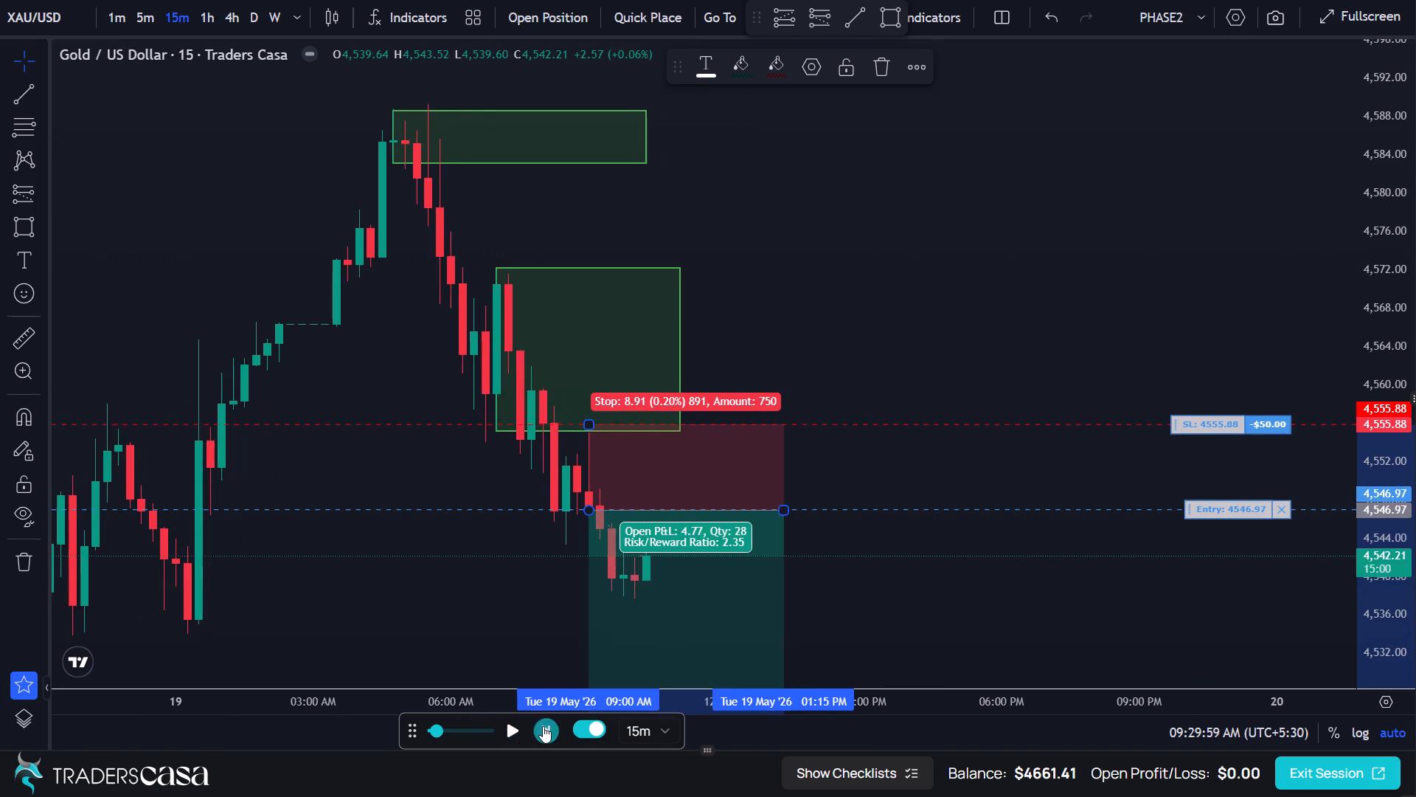
{"action": "triple_click", "coordinate": [543, 726]}
{"action": "triple_click", "coordinate": [543, 726]}
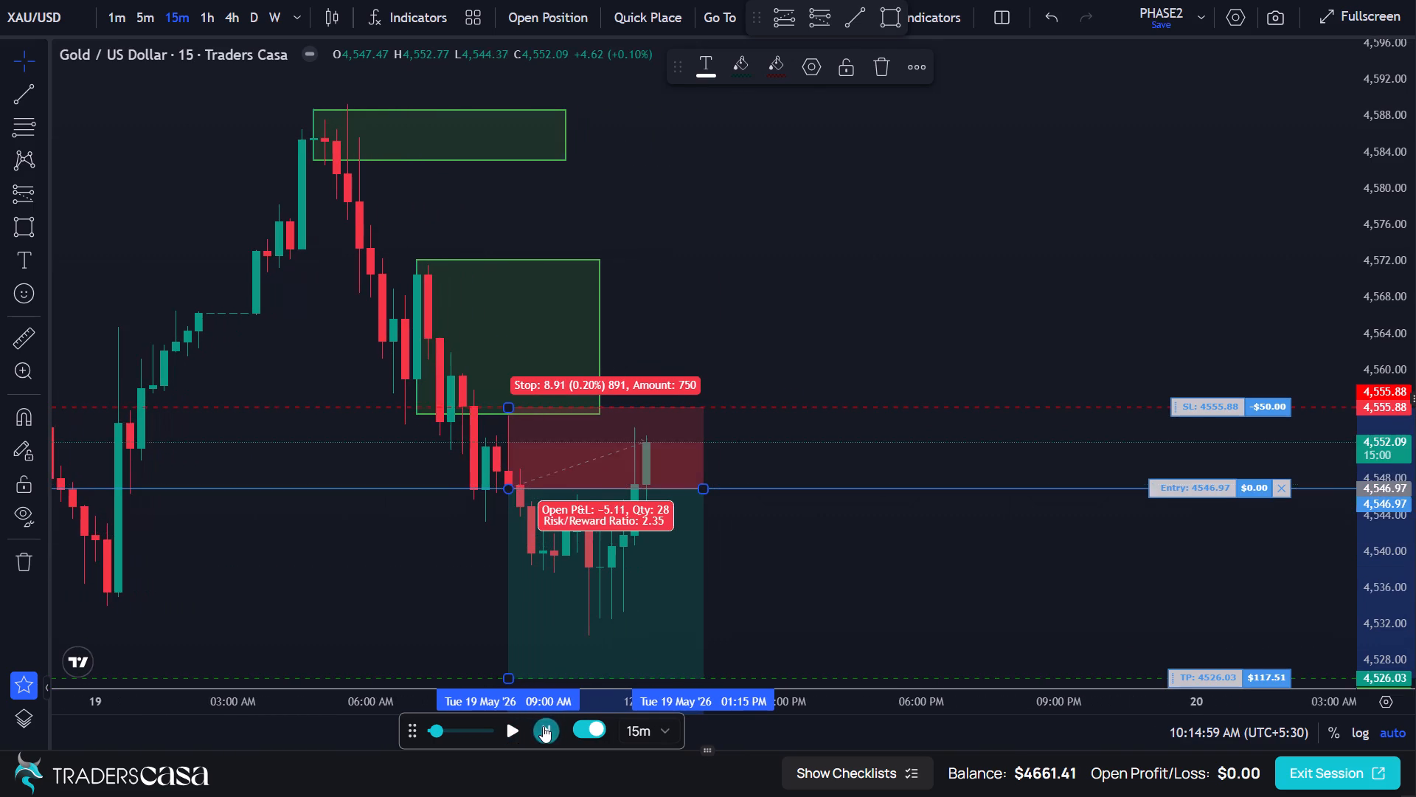
{"action": "triple_click", "coordinate": [543, 726]}
{"action": "triple_click", "coordinate": [543, 726]}
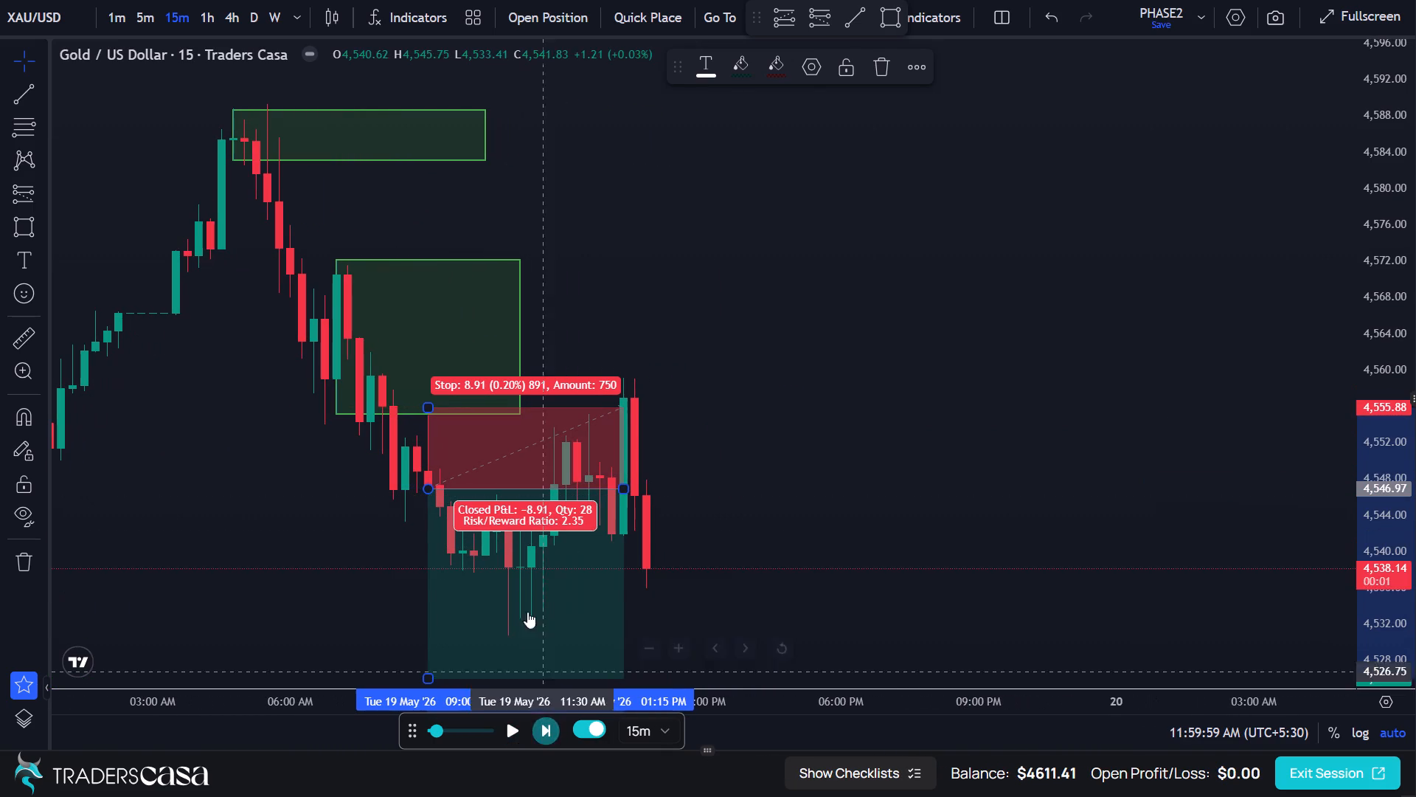
Delete the short position drawing that starts at the 09:00 AM candle.
{"action": "left_click", "coordinate": [521, 540]}
{"action": "left_click", "coordinate": [568, 454]}
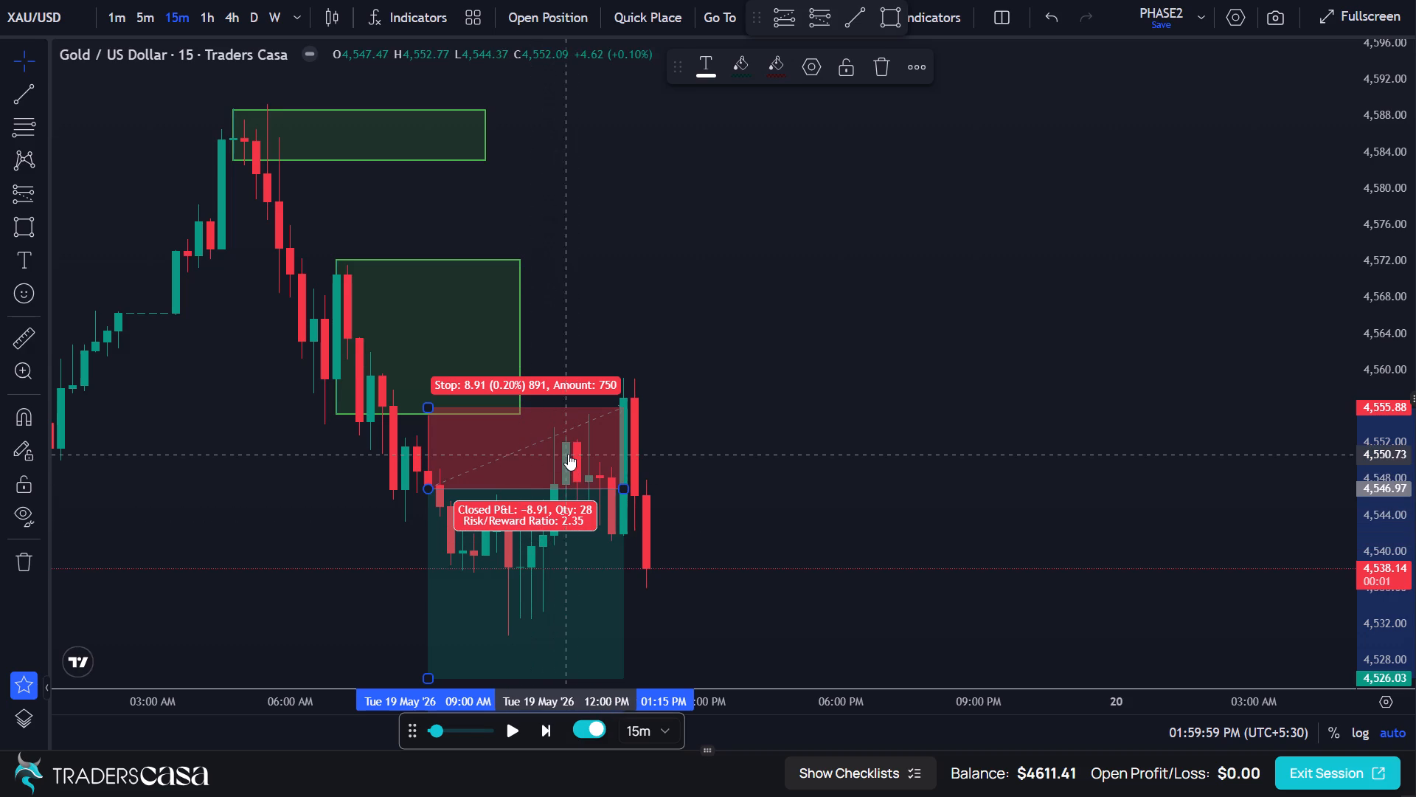
{"action": "left_click", "coordinate": [870, 74]}
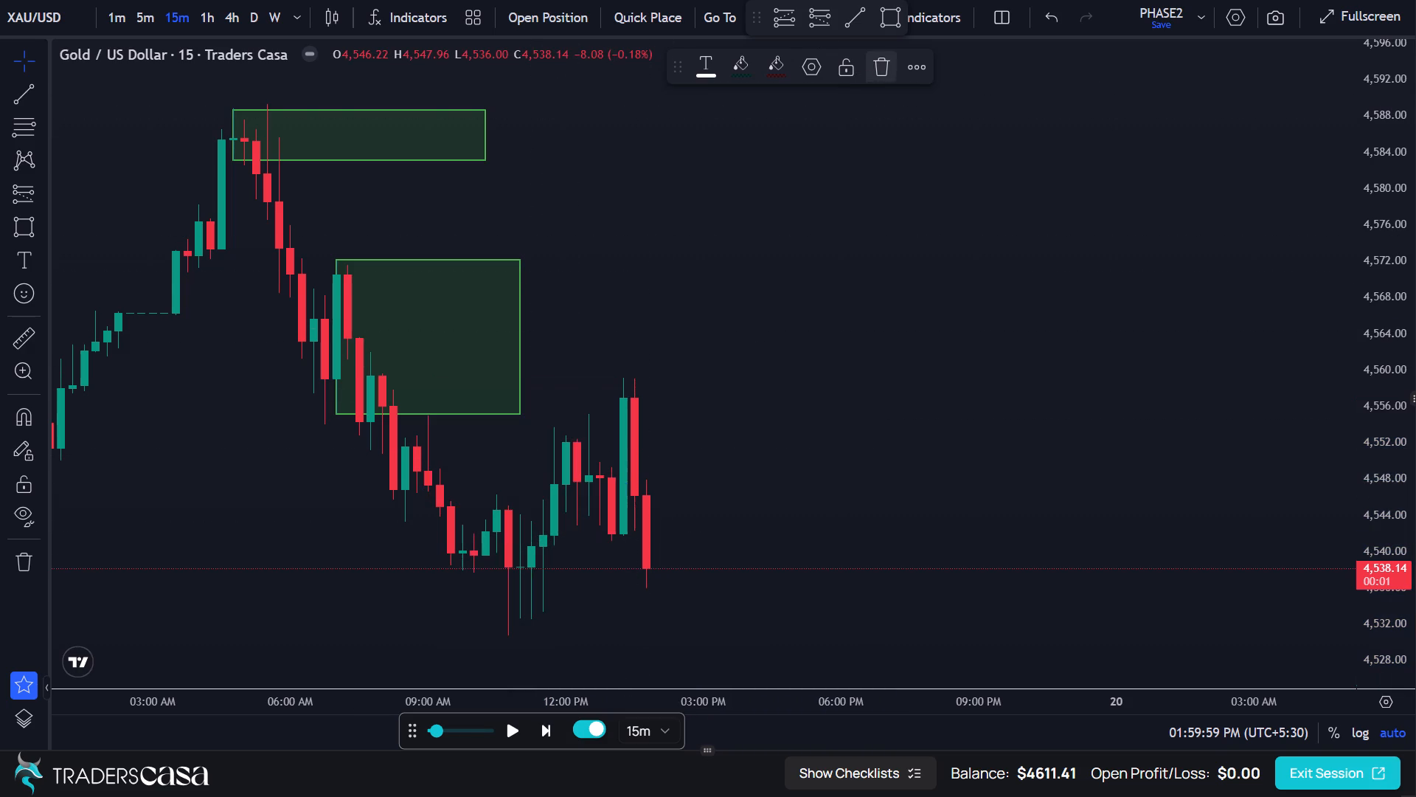
Switch the gold chart to the 5-minute timeframe.
{"action": "scroll", "coordinate": [660, 353], "scroll_direction": "up", "scroll_amount": 2}
{"action": "scroll", "coordinate": [648, 416], "scroll_direction": "up", "scroll_amount": 1}
{"action": "scroll", "coordinate": [648, 416], "scroll_direction": "down", "scroll_amount": 1}
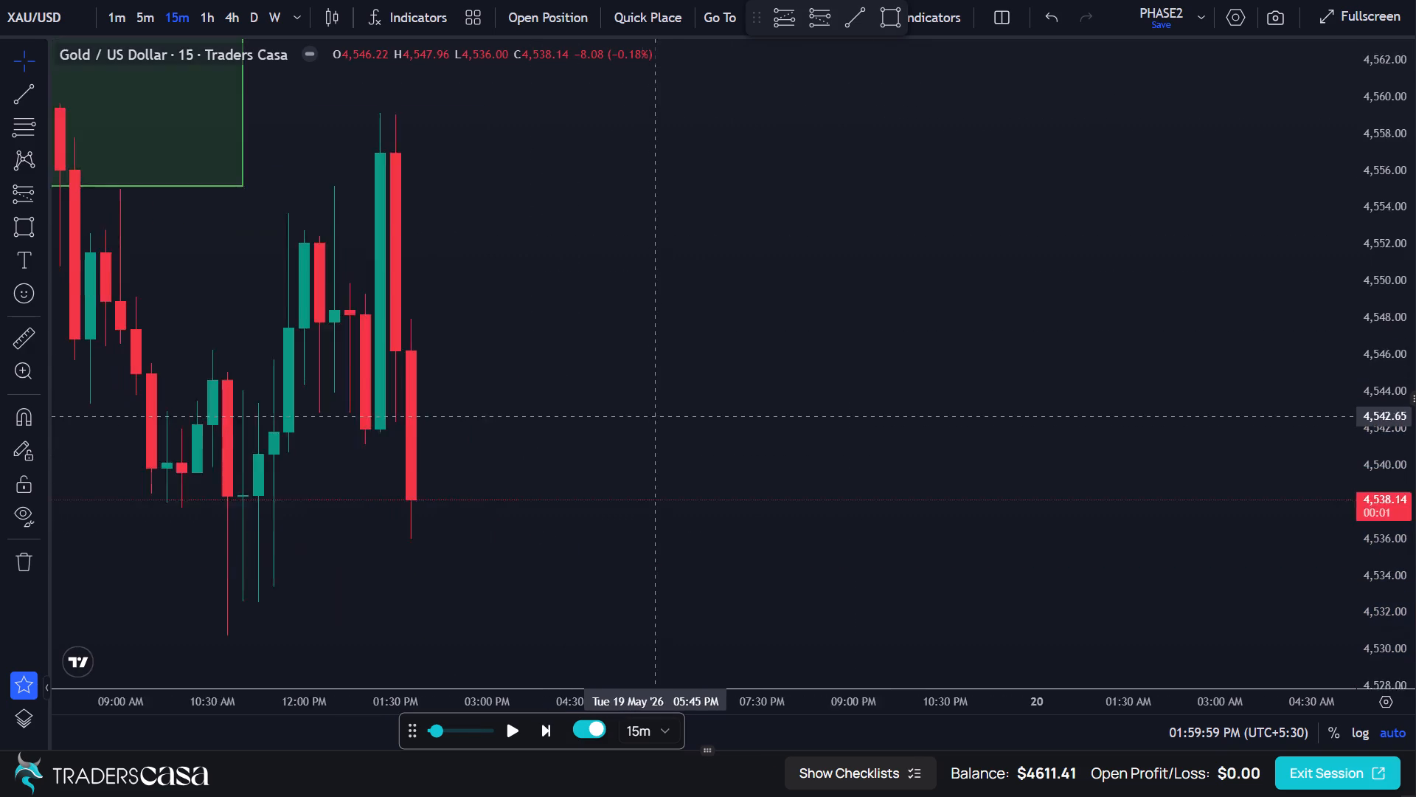
{"action": "left_click", "coordinate": [147, 21]}
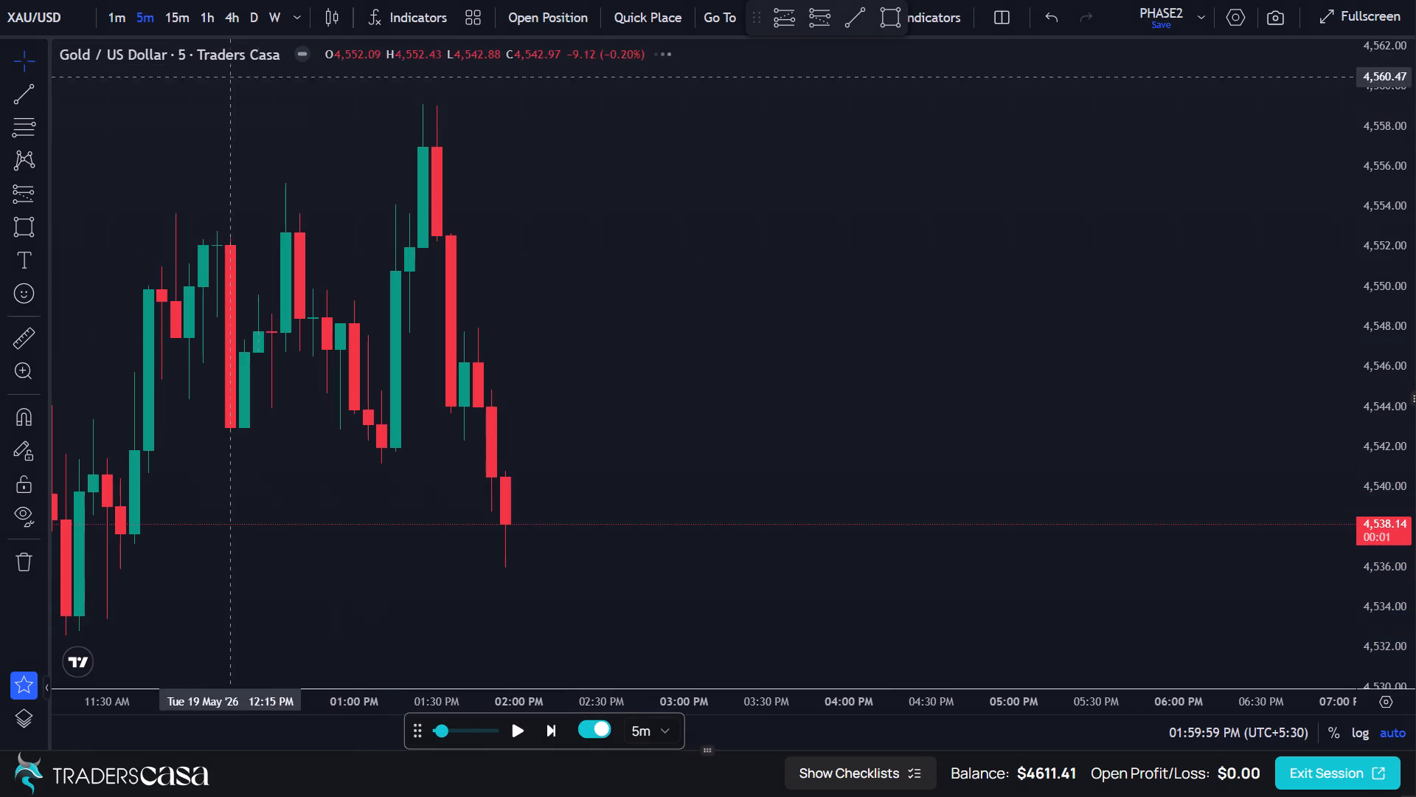
Draw a short position from the 01:30 PM candle with entry 4,552.61, stop 4,560.46 and target 4,536.84.
{"action": "left_click_drag", "start_coordinate": [541, 398], "coordinate": [910, 487]}
{"action": "scroll", "coordinate": [690, 480], "scroll_direction": "down", "scroll_amount": 6}
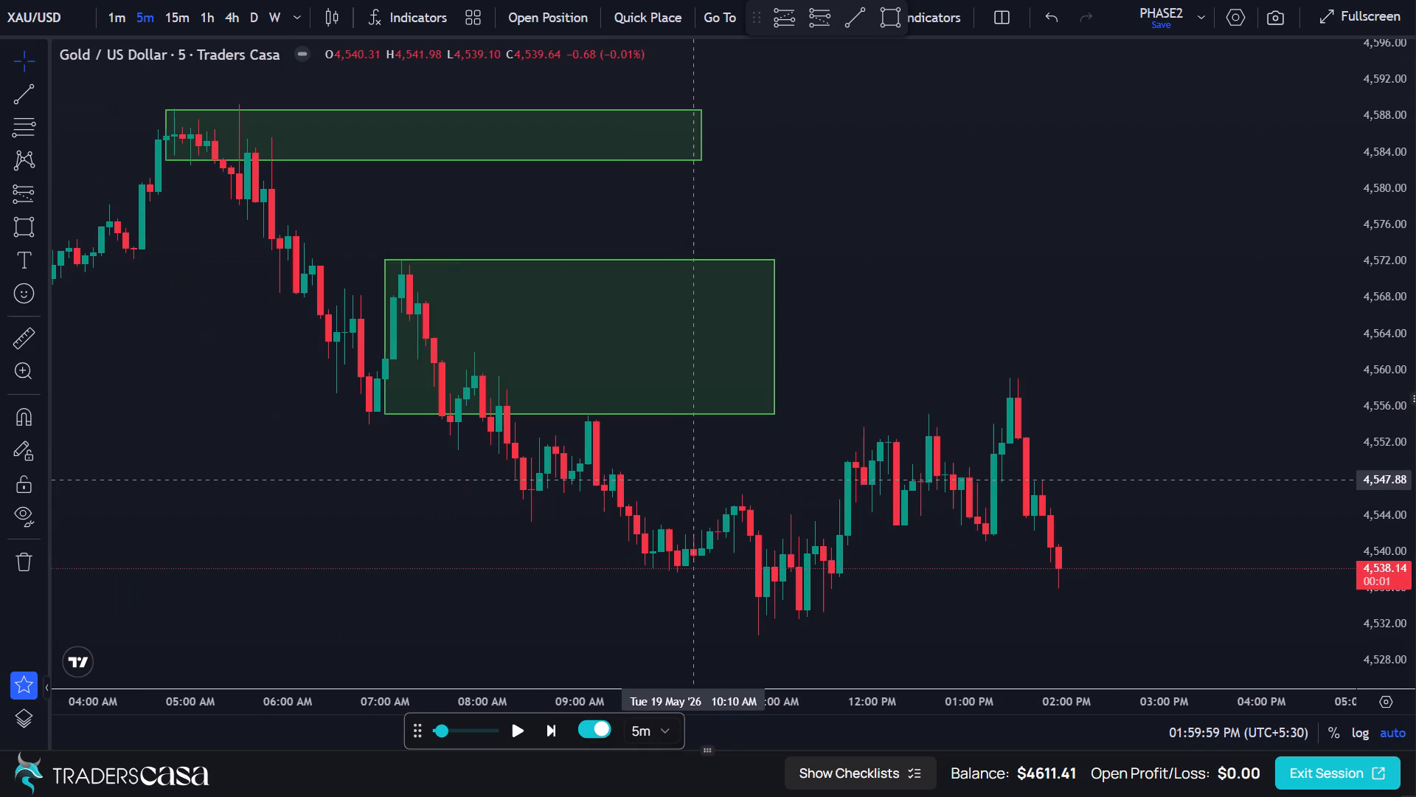
{"action": "left_click_drag", "start_coordinate": [858, 364], "coordinate": [649, 362]}
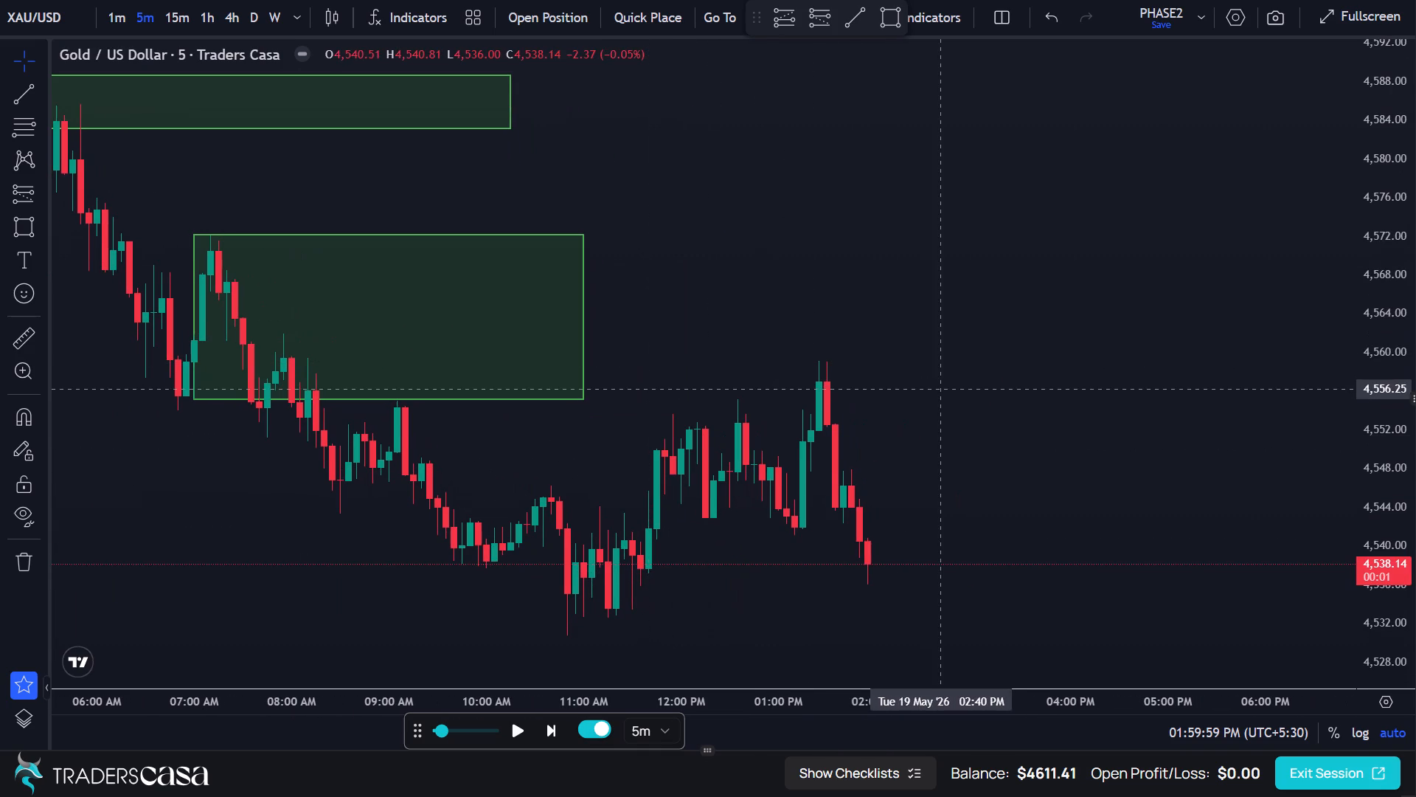
{"action": "left_click_drag", "start_coordinate": [937, 389], "coordinate": [886, 391]}
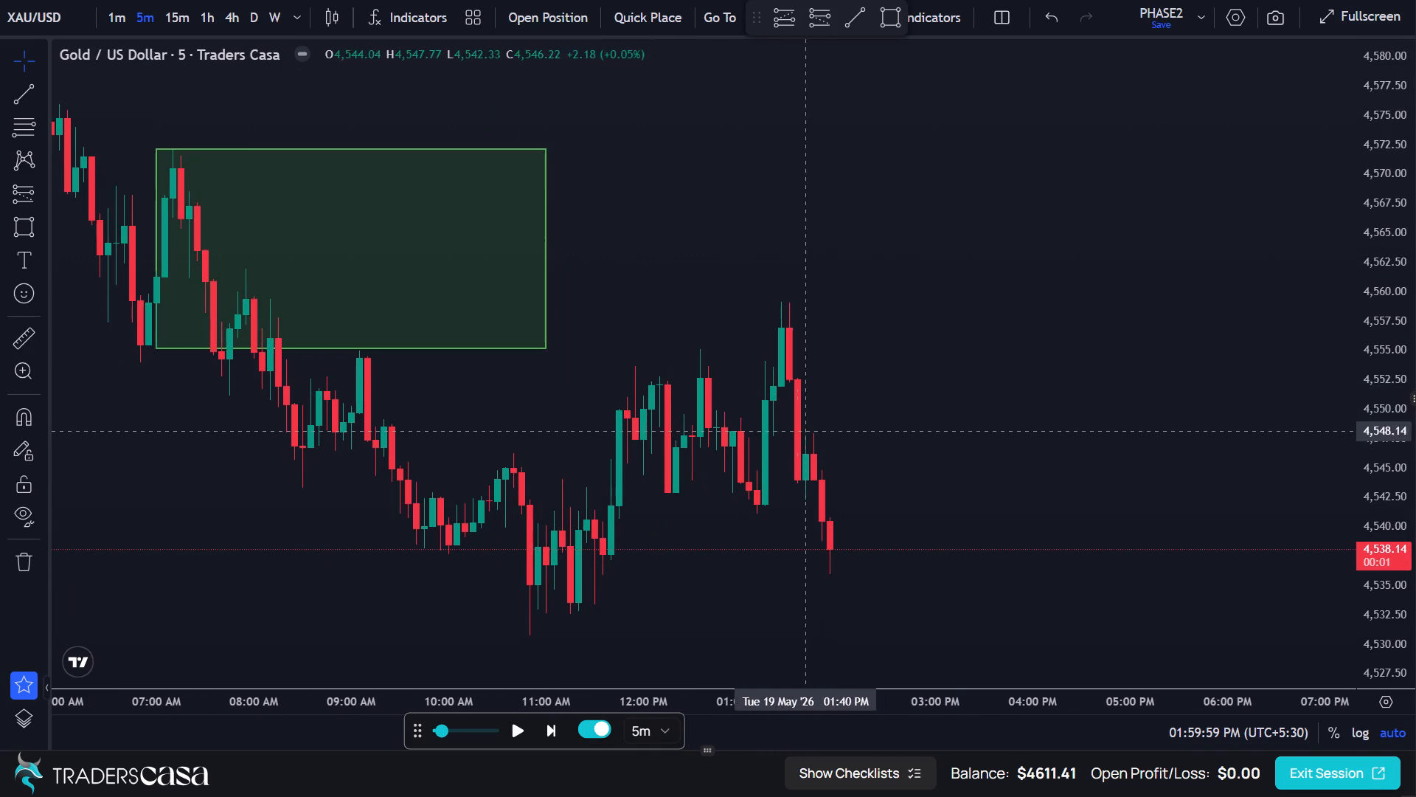
{"action": "left_click", "coordinate": [27, 186]}
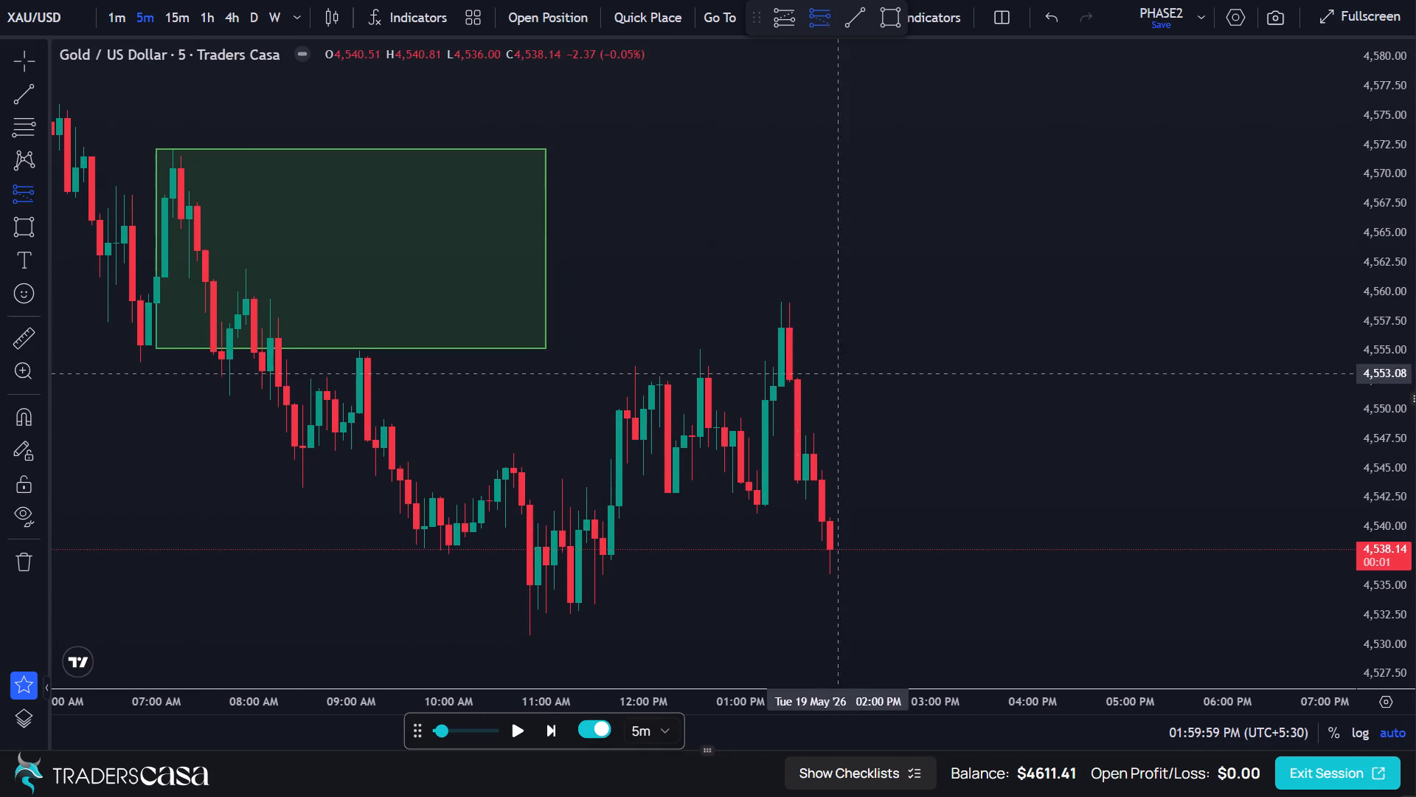
{"action": "left_click", "coordinate": [790, 379]}
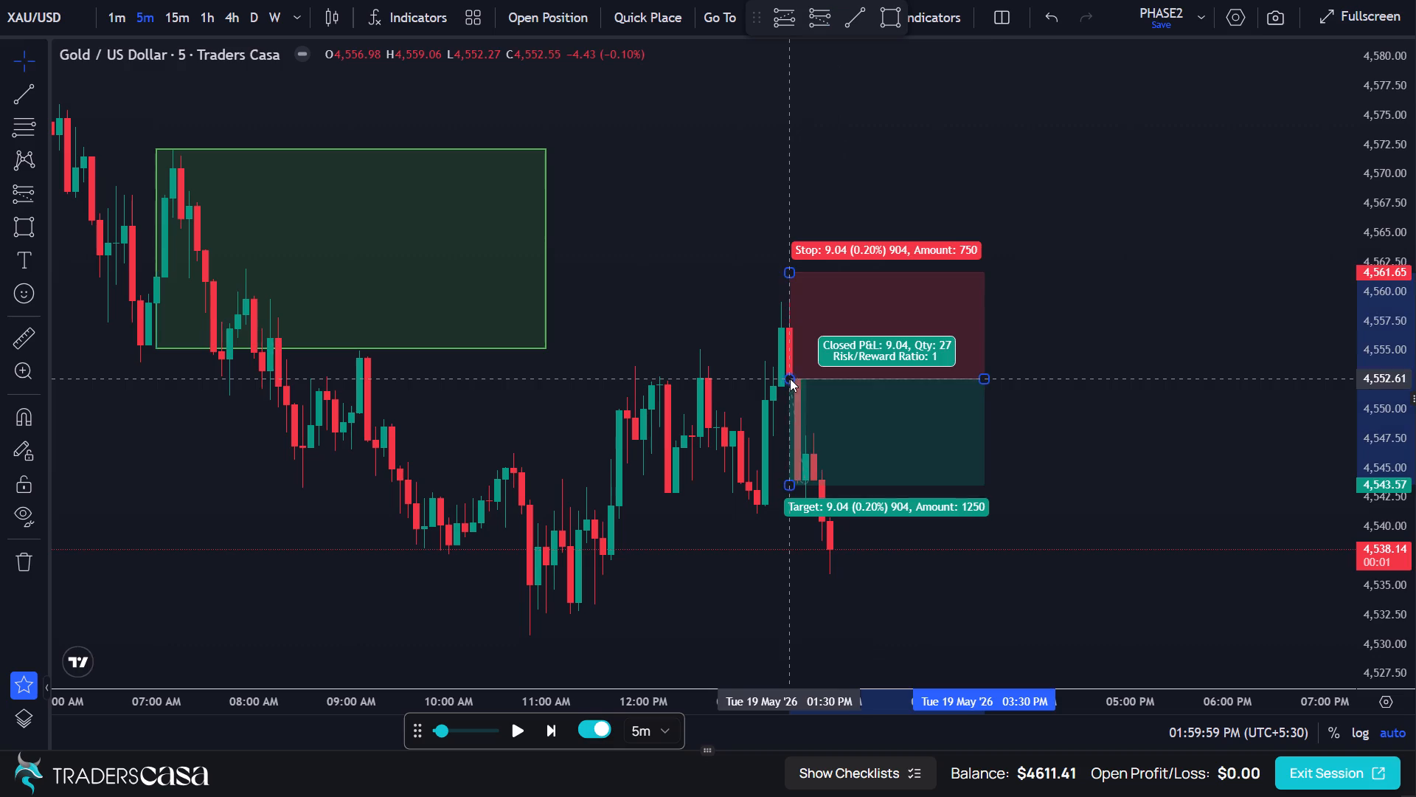
{"action": "left_click_drag", "start_coordinate": [789, 274], "coordinate": [793, 286]}
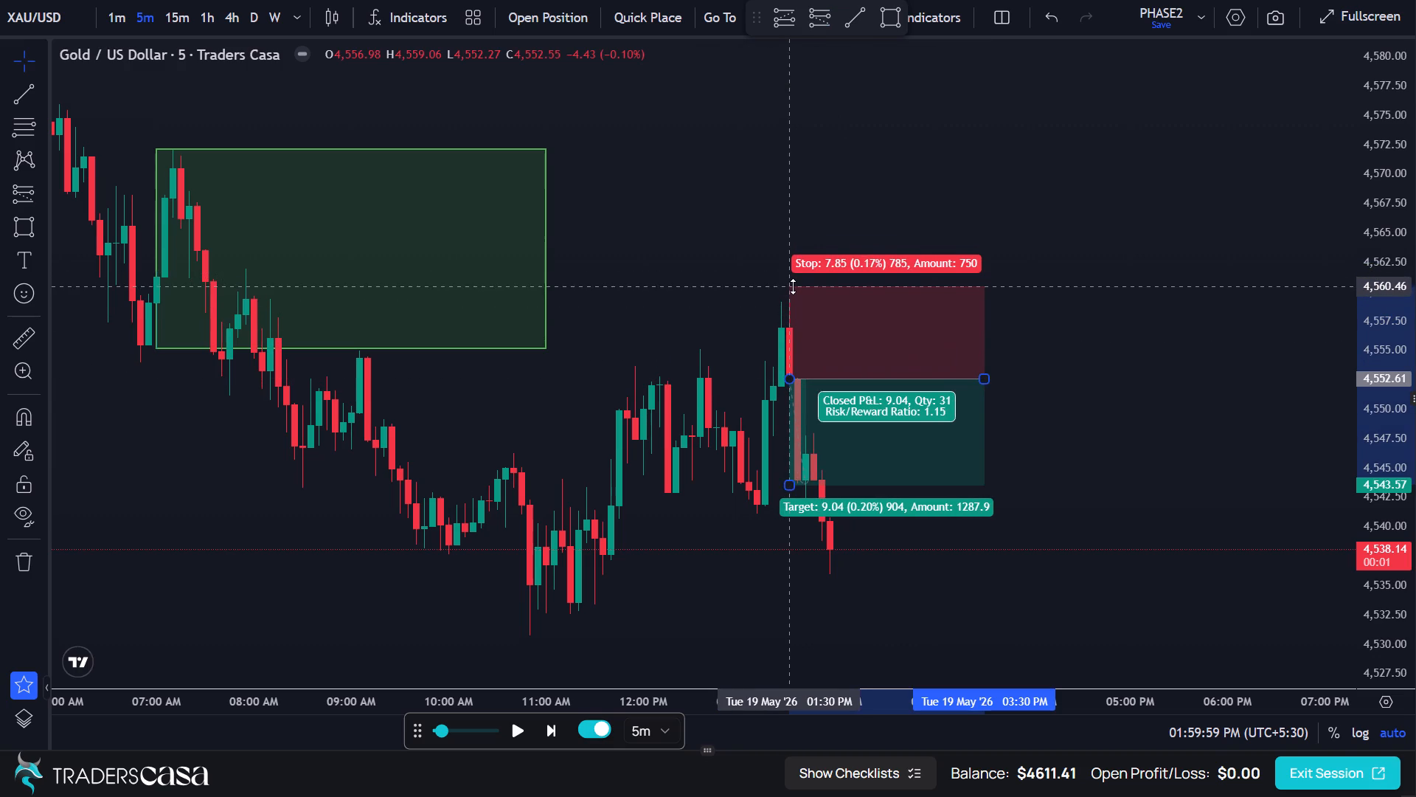
{"action": "left_click_drag", "start_coordinate": [794, 485], "coordinate": [783, 569]}
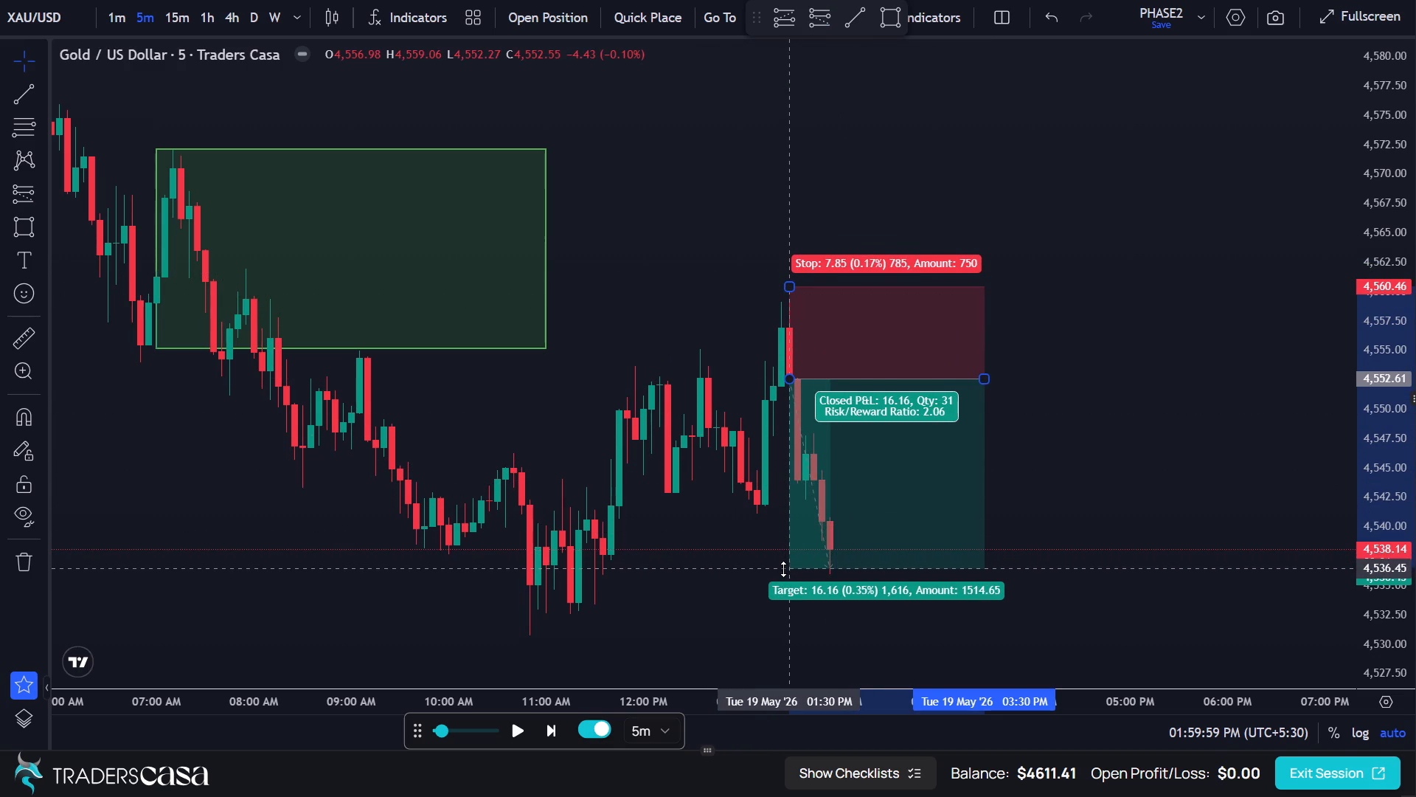
{"action": "left_click_drag", "start_coordinate": [783, 569], "coordinate": [799, 573]}
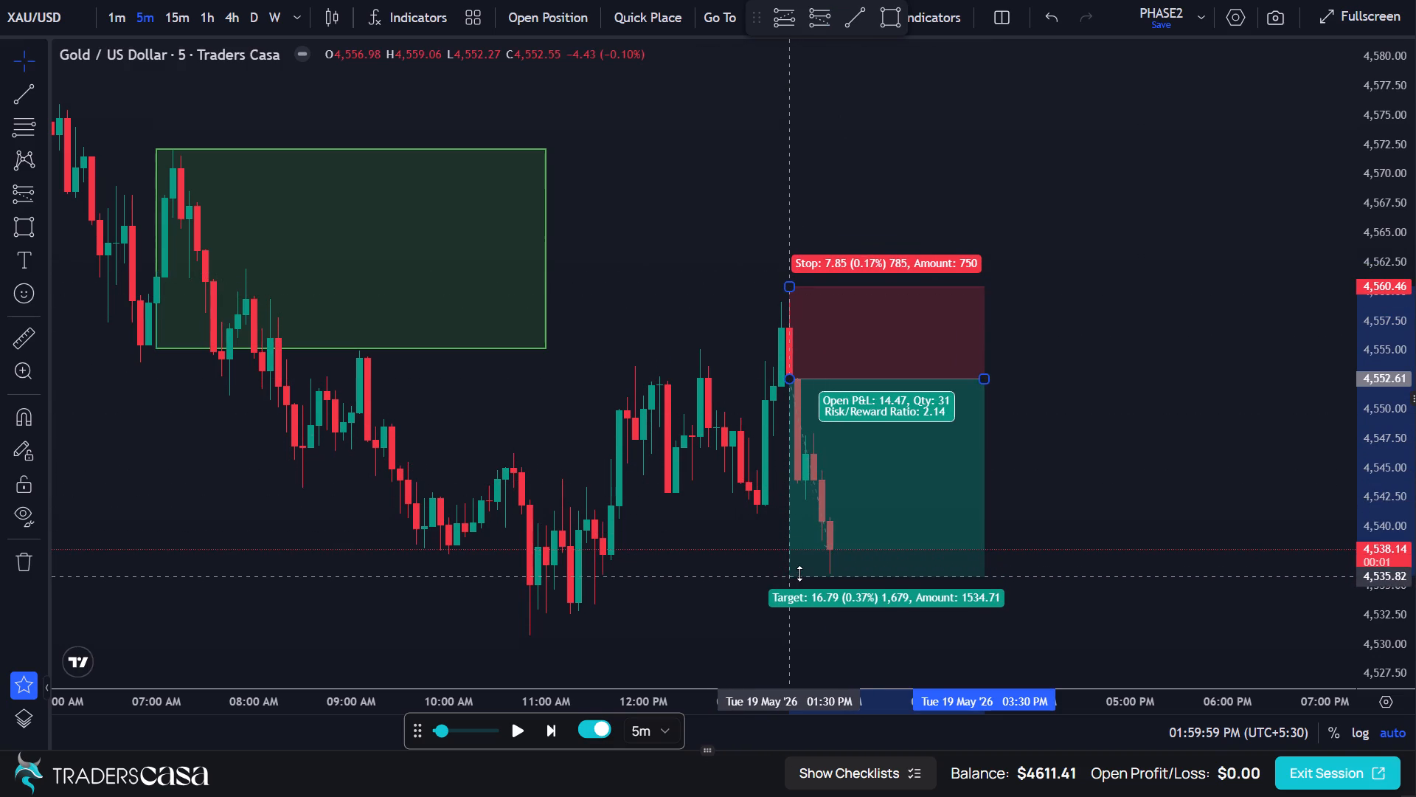
{"action": "left_click_drag", "start_coordinate": [799, 573], "coordinate": [801, 564]}
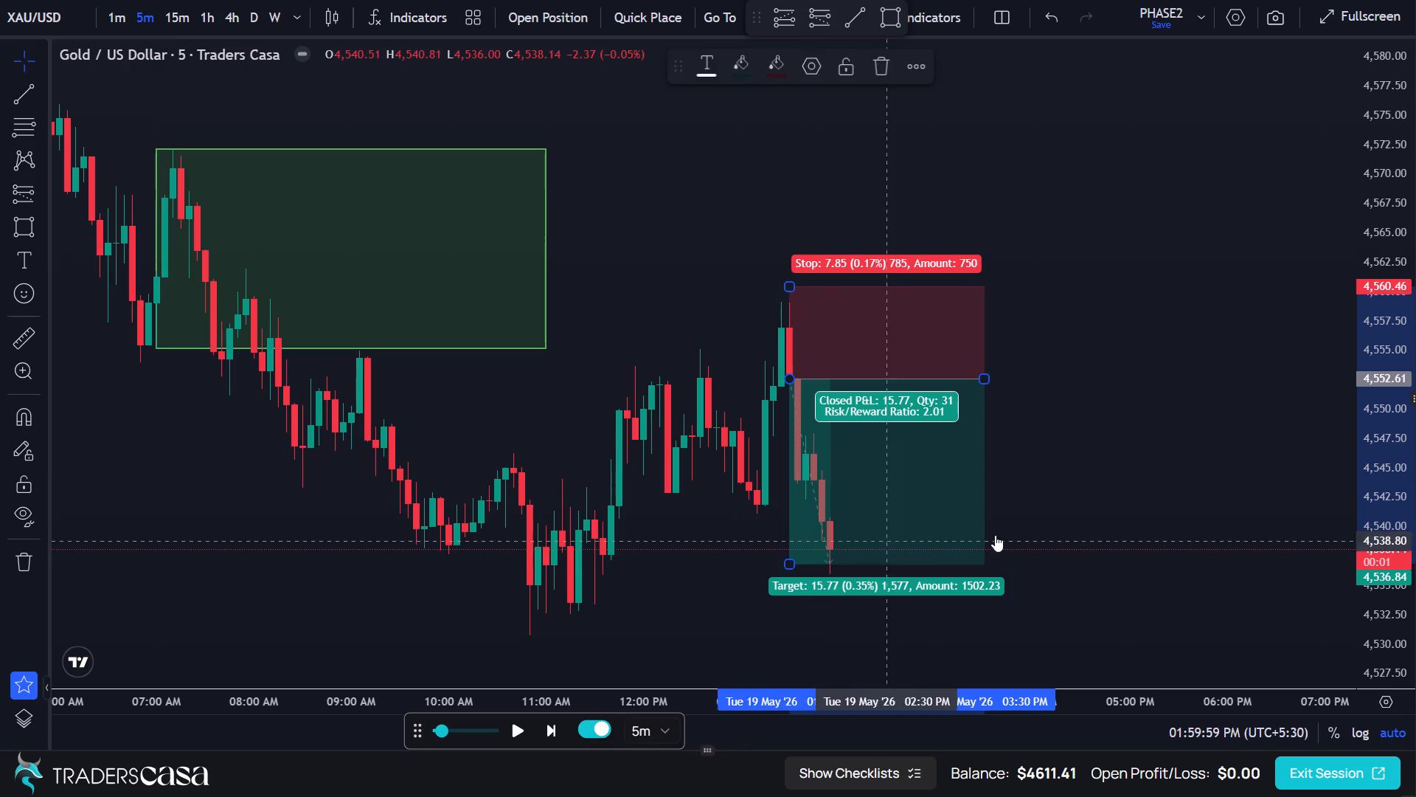
{"action": "left_click", "coordinate": [1108, 505]}
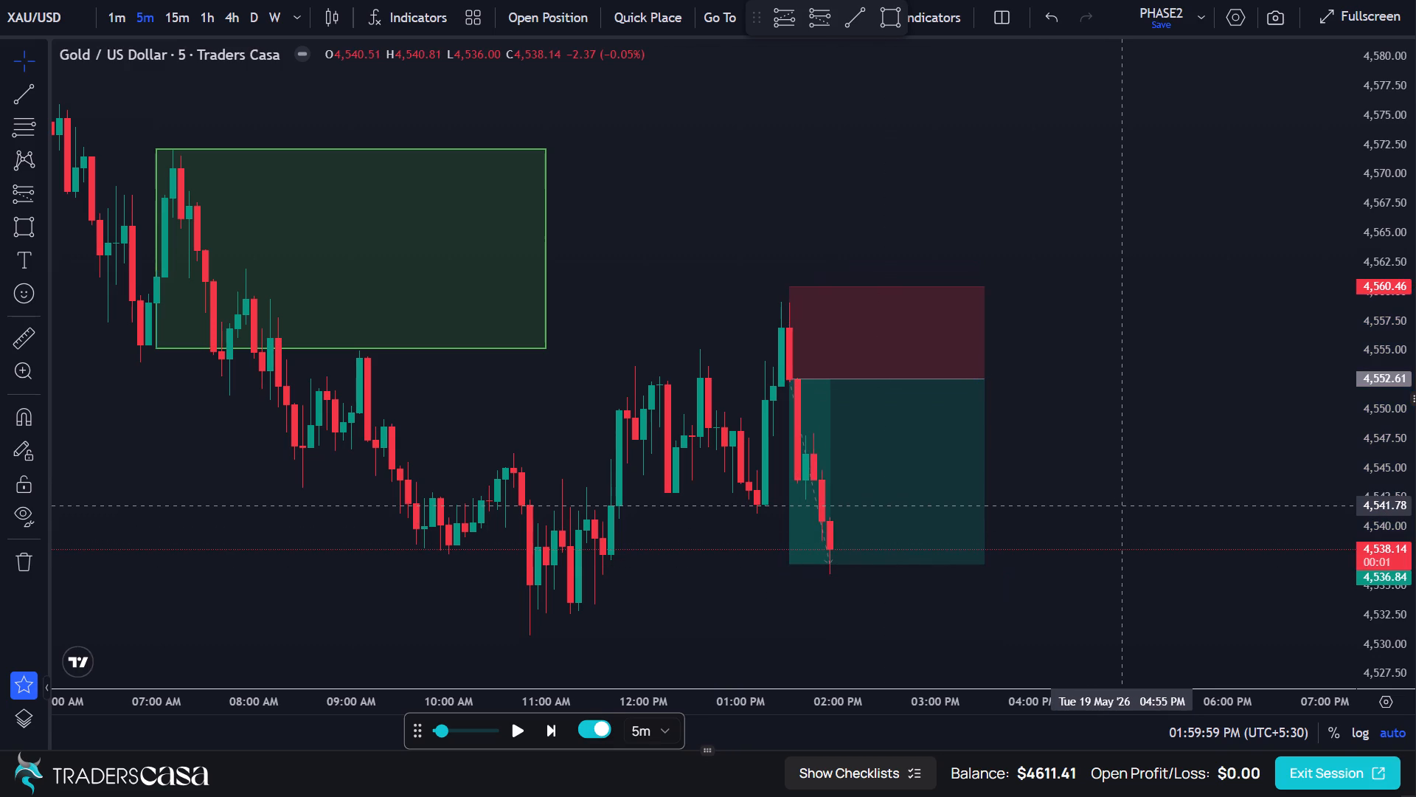
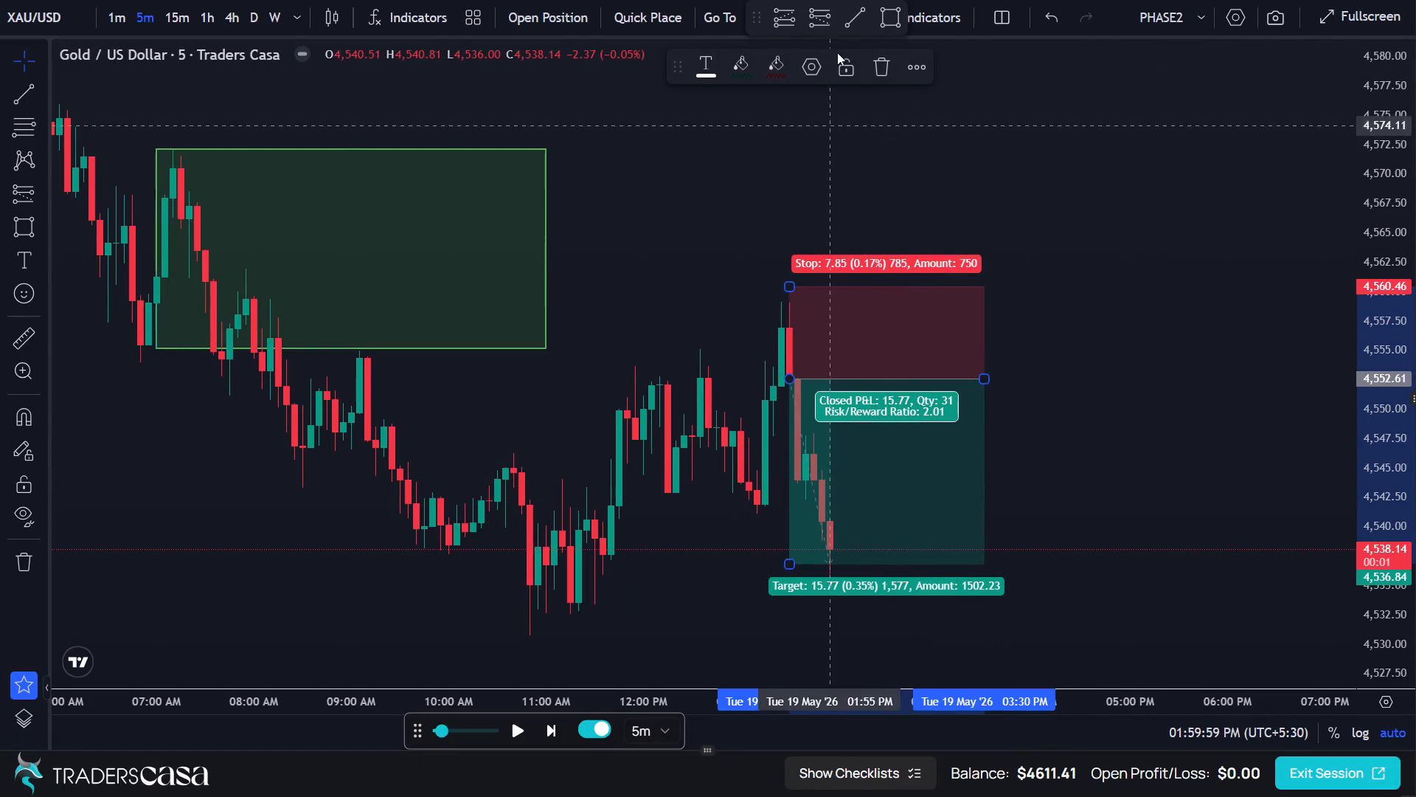
Delete the short position drawing that starts at the 01:30 PM candle.
{"action": "left_click", "coordinate": [882, 66]}
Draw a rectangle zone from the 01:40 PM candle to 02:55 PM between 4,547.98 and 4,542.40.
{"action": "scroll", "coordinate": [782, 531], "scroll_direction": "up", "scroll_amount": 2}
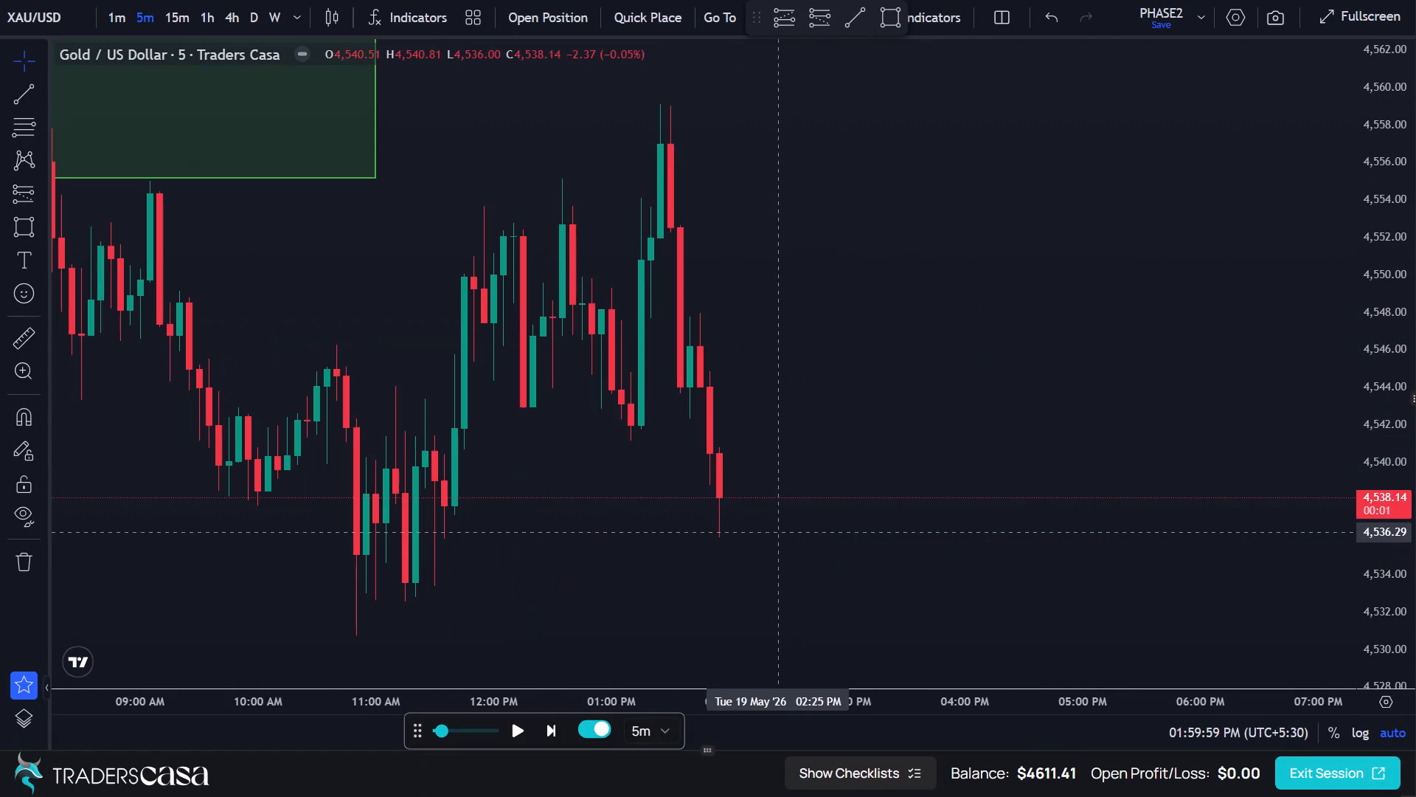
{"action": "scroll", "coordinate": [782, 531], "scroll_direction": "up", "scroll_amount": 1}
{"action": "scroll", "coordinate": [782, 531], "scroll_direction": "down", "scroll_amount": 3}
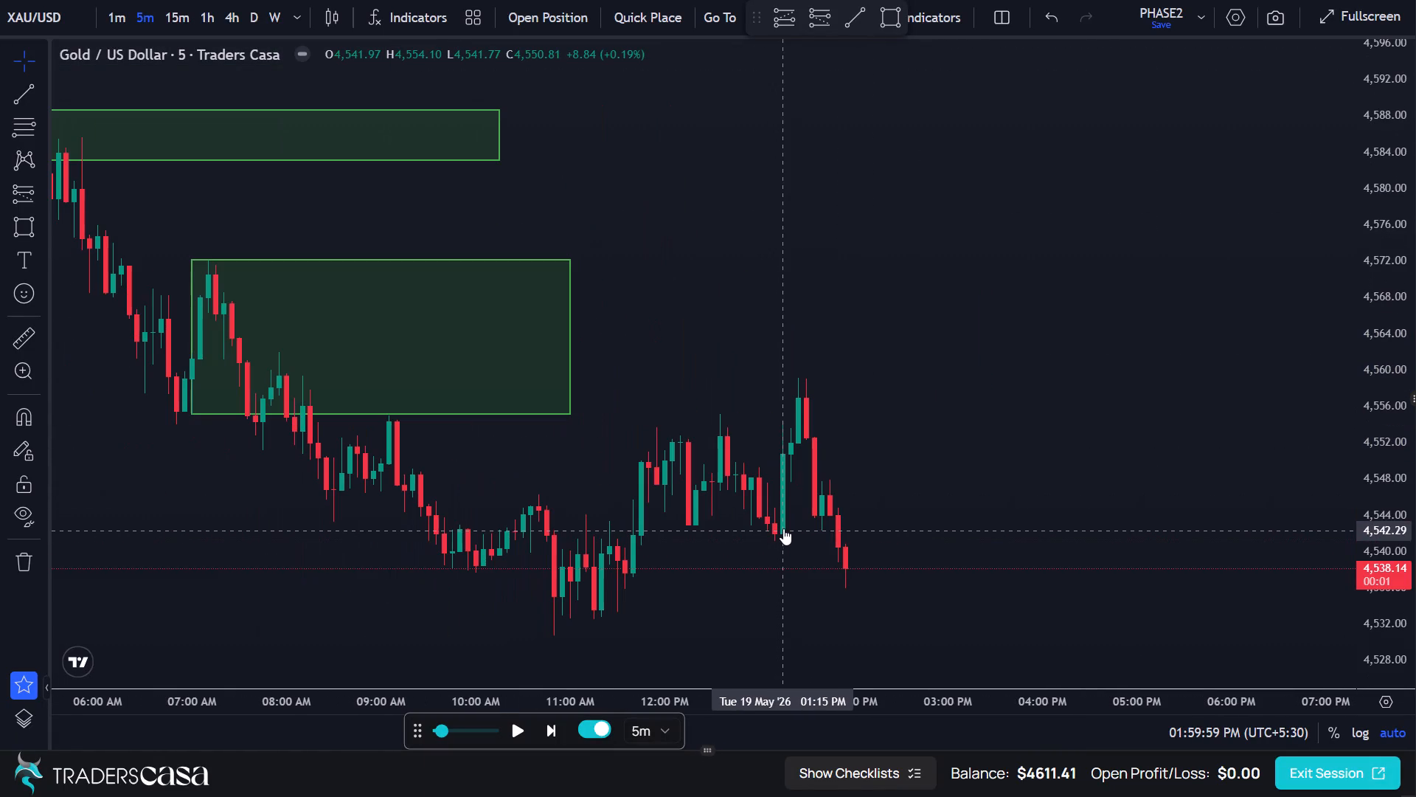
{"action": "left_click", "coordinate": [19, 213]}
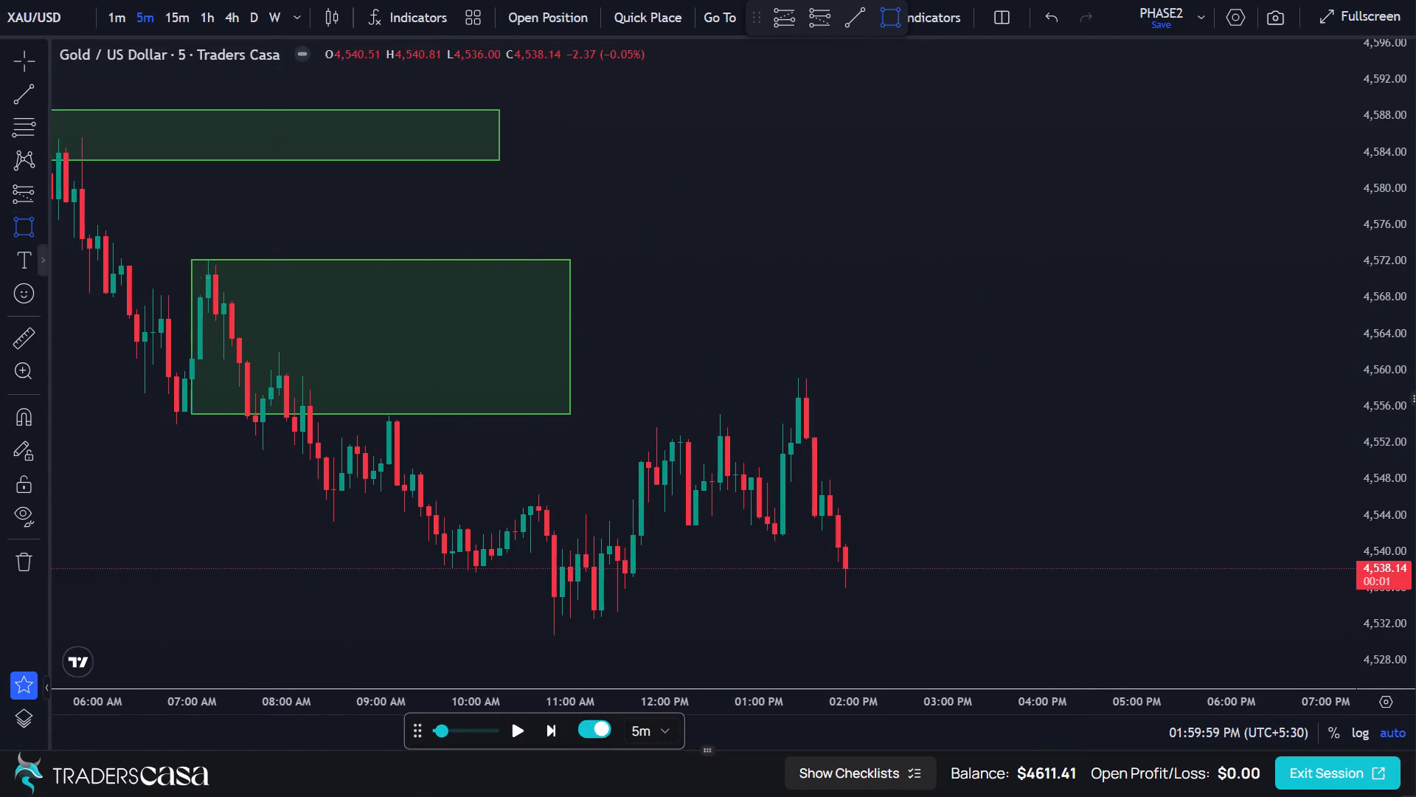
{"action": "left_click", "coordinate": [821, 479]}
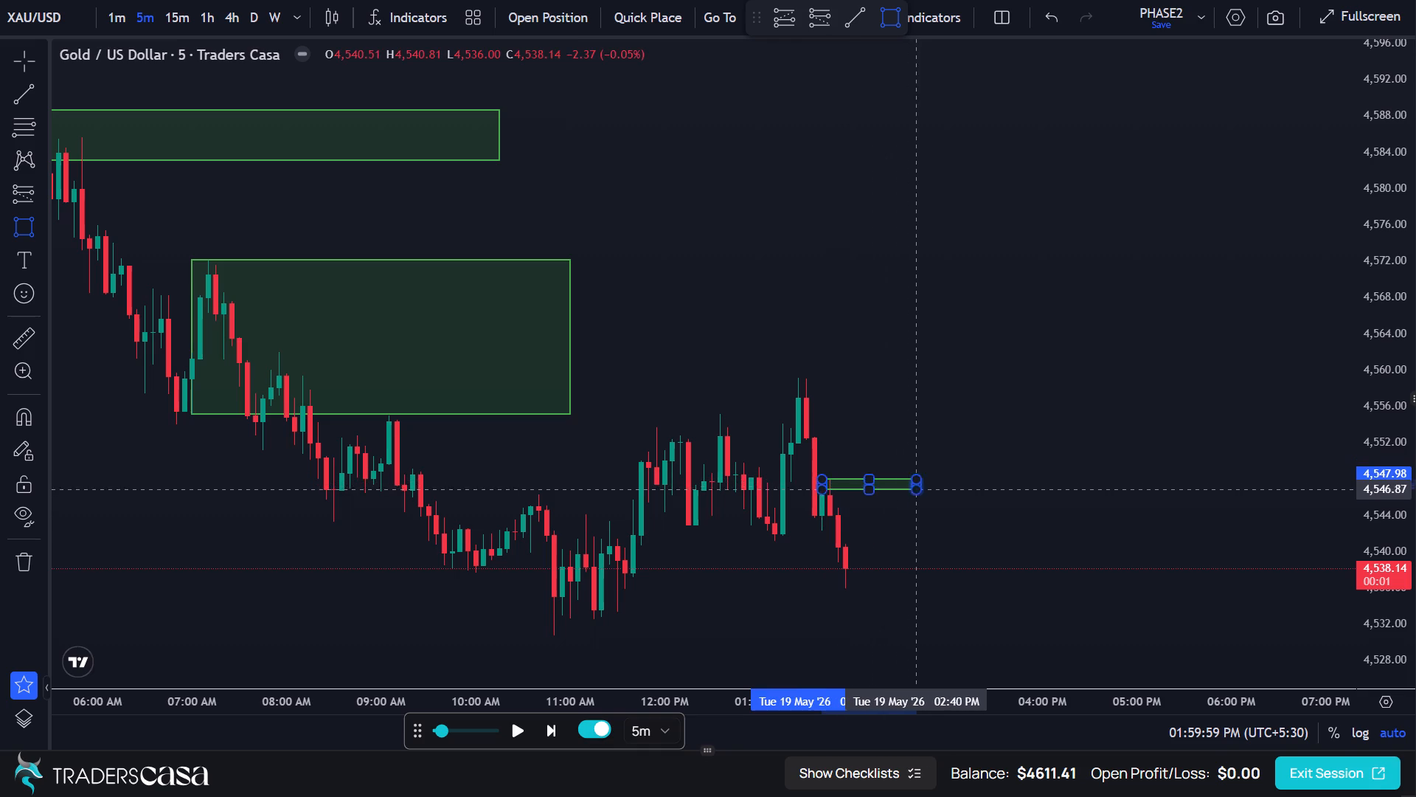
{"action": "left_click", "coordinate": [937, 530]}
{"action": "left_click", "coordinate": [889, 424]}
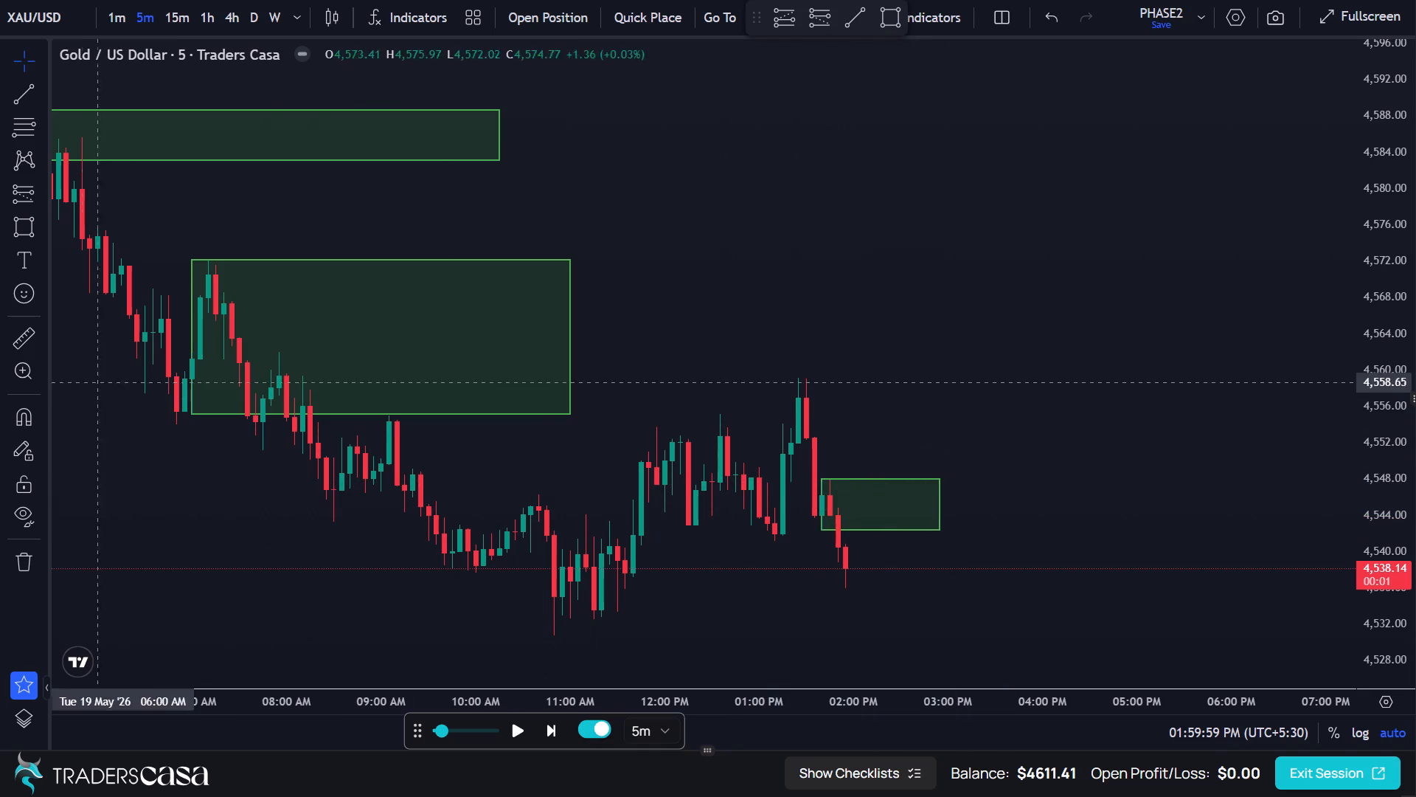
Draw a rectangle supply zone from 01:25 PM to 03:00 PM between 4,559.26 and about 4,552.
{"action": "left_click", "coordinate": [24, 234]}
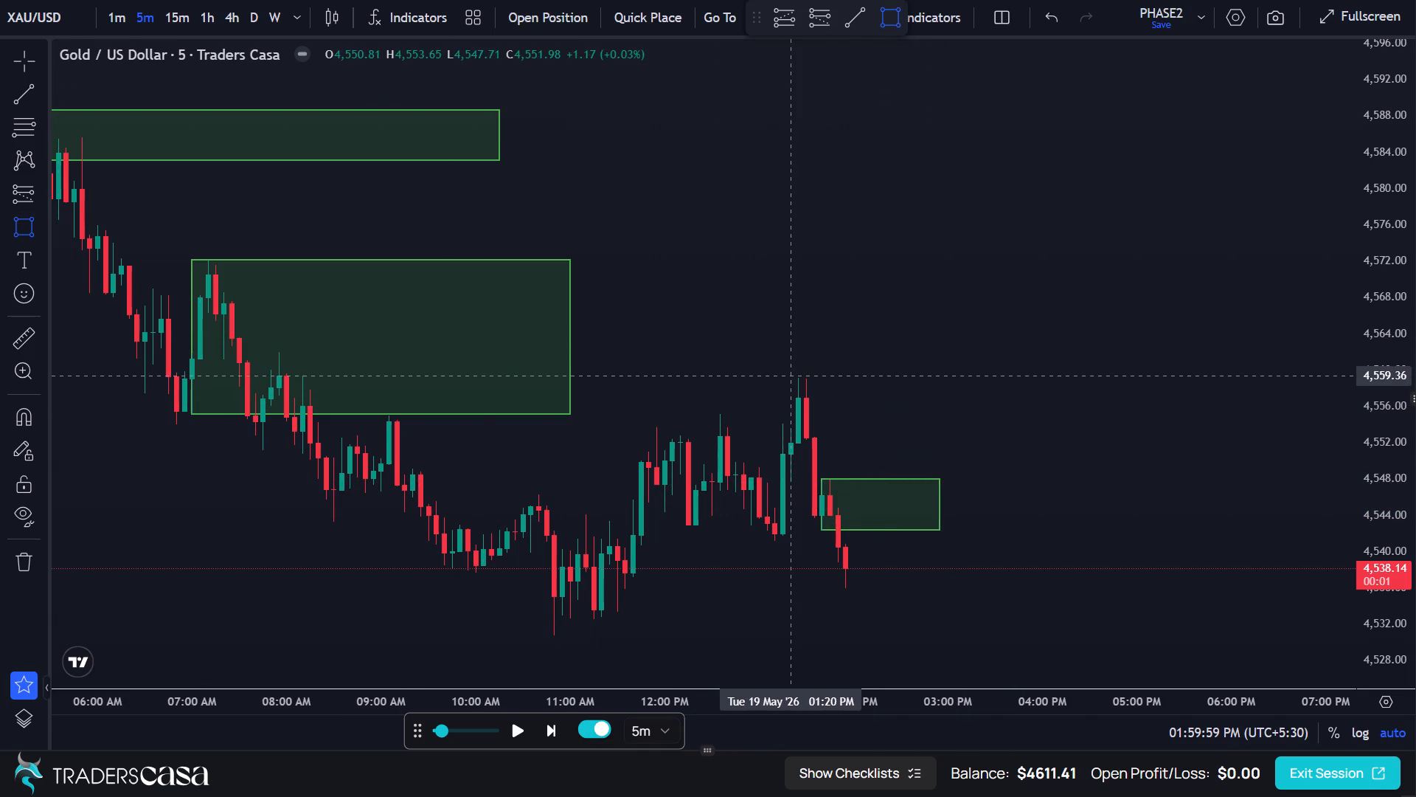
{"action": "left_click", "coordinate": [799, 376]}
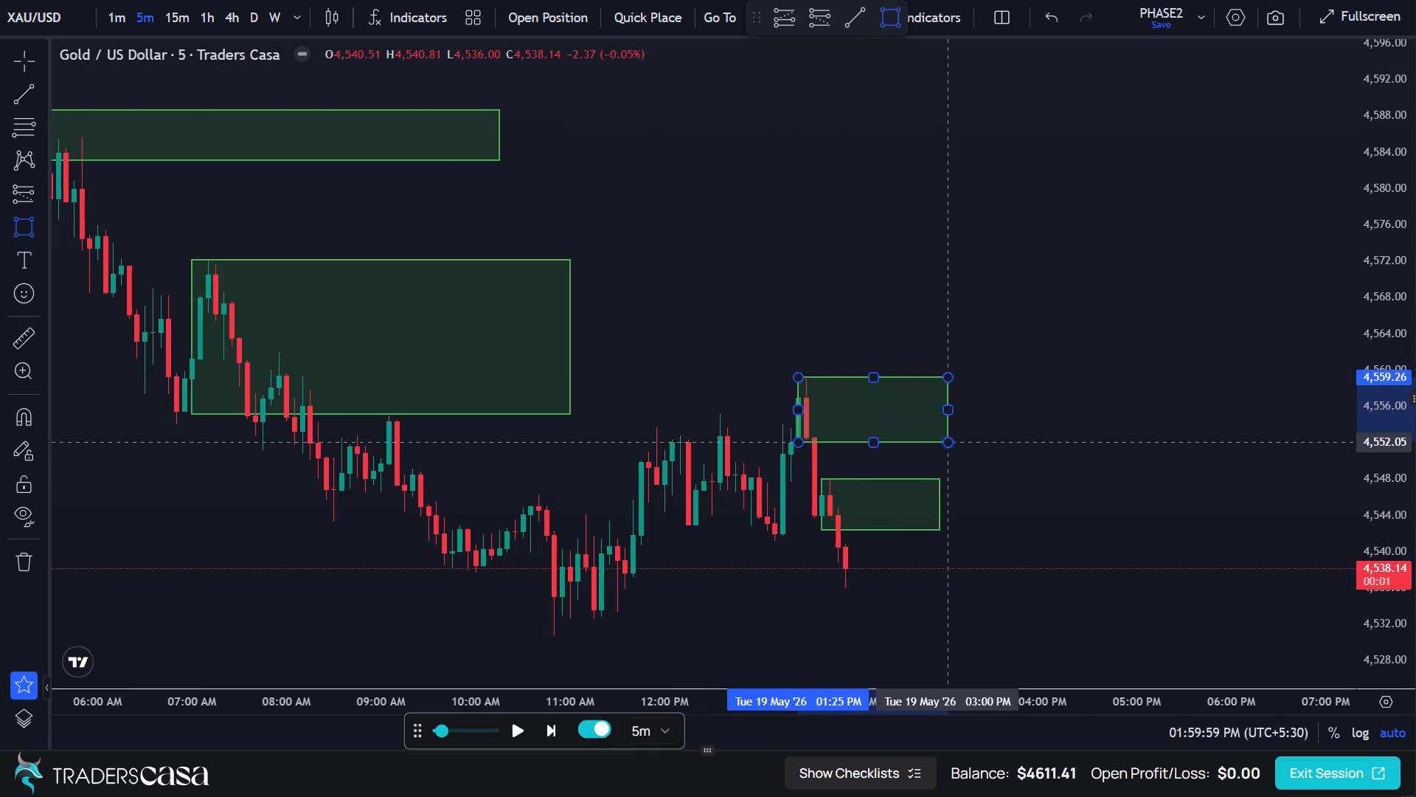
{"action": "left_click", "coordinate": [948, 444]}
{"action": "left_click", "coordinate": [912, 318]}
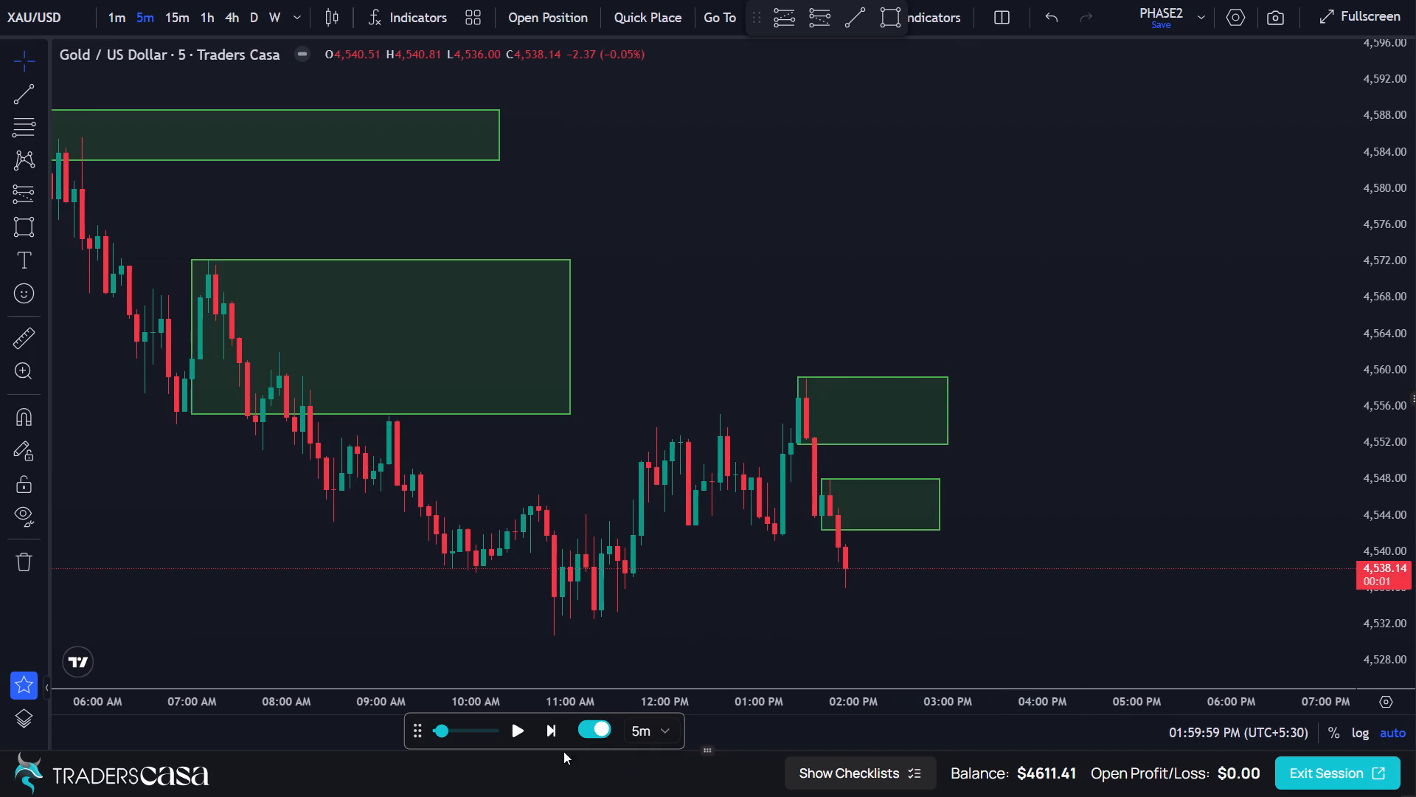
Advance the replay by twenty-nine 5-minute candles to 04:24:59 PM.
{"action": "left_click", "coordinate": [550, 732]}
{"action": "left_click", "coordinate": [550, 732]}
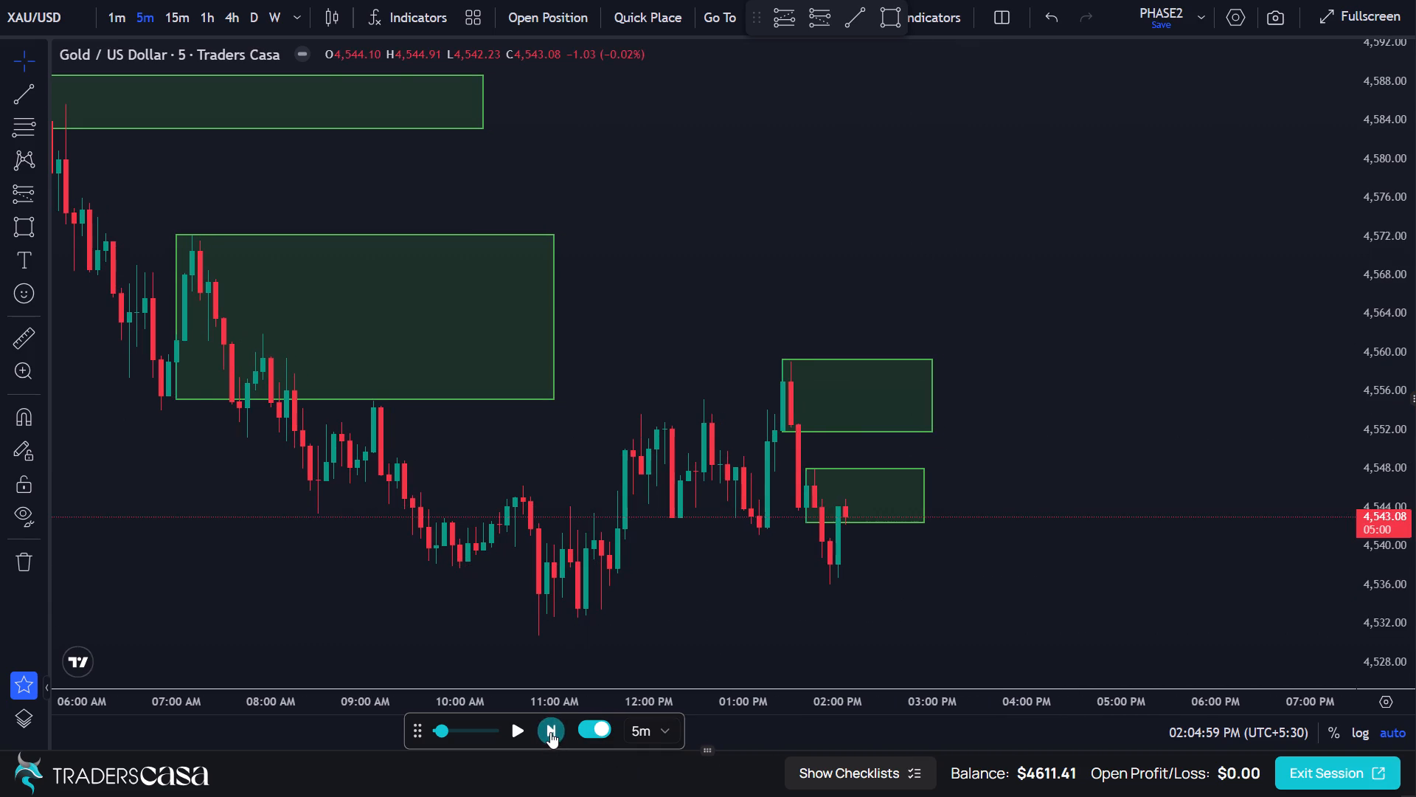
{"action": "left_click", "coordinate": [550, 732]}
{"action": "left_click", "coordinate": [550, 730]}
{"action": "left_click", "coordinate": [550, 730]}
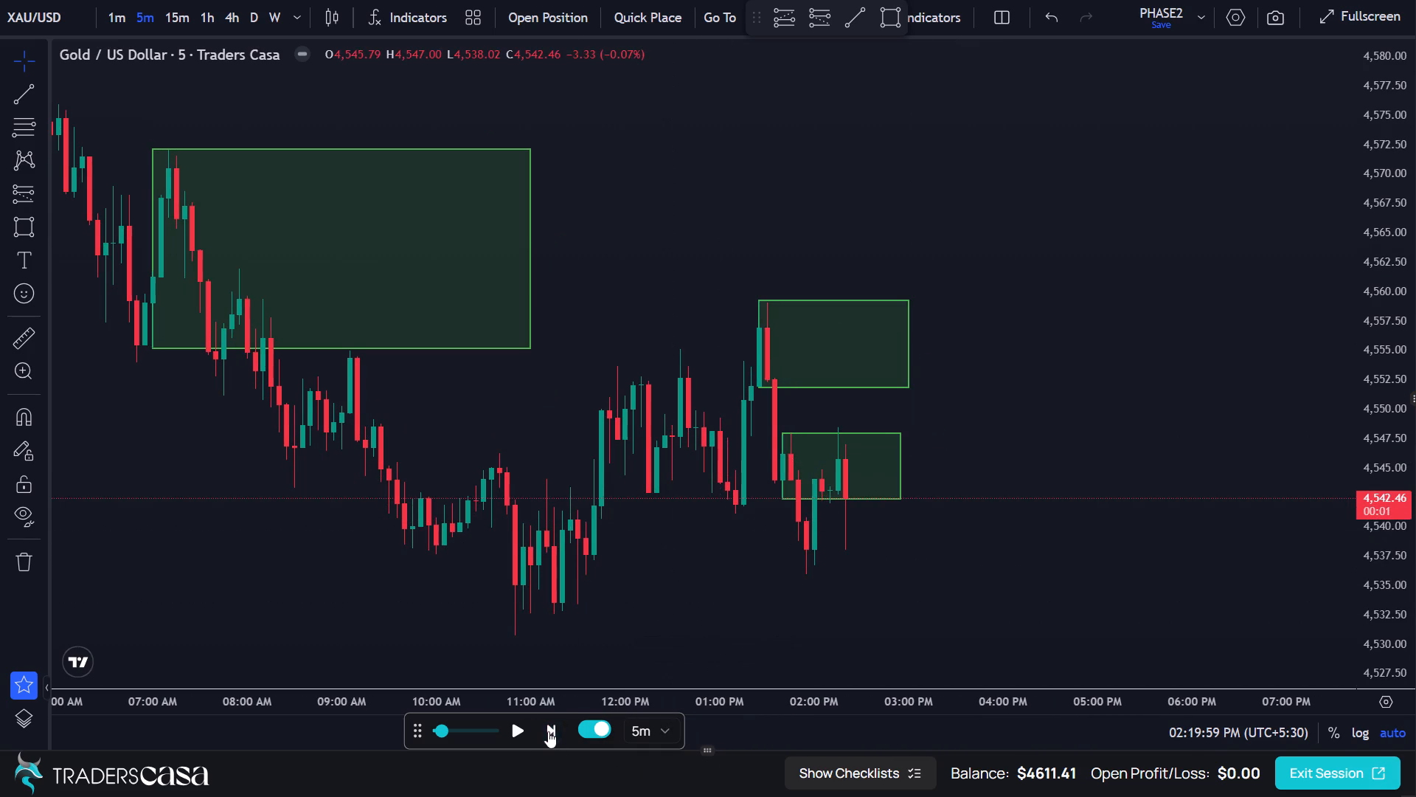
{"action": "left_click", "coordinate": [548, 731]}
{"action": "left_click", "coordinate": [548, 731]}
{"action": "triple_click", "coordinate": [549, 731]}
{"action": "triple_click", "coordinate": [549, 731]}
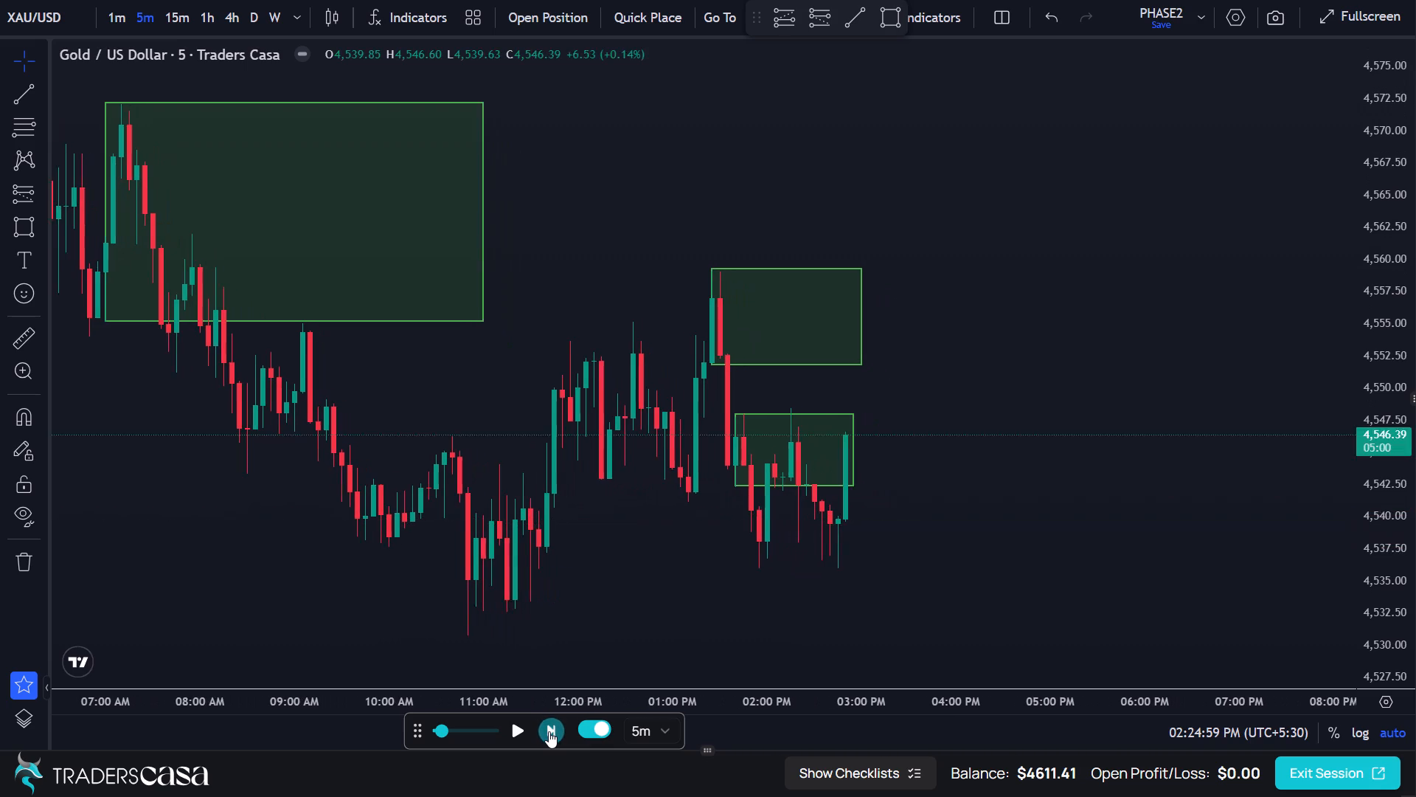
{"action": "triple_click", "coordinate": [549, 731]}
{"action": "triple_click", "coordinate": [549, 731]}
{"action": "triple_click", "coordinate": [549, 731]}
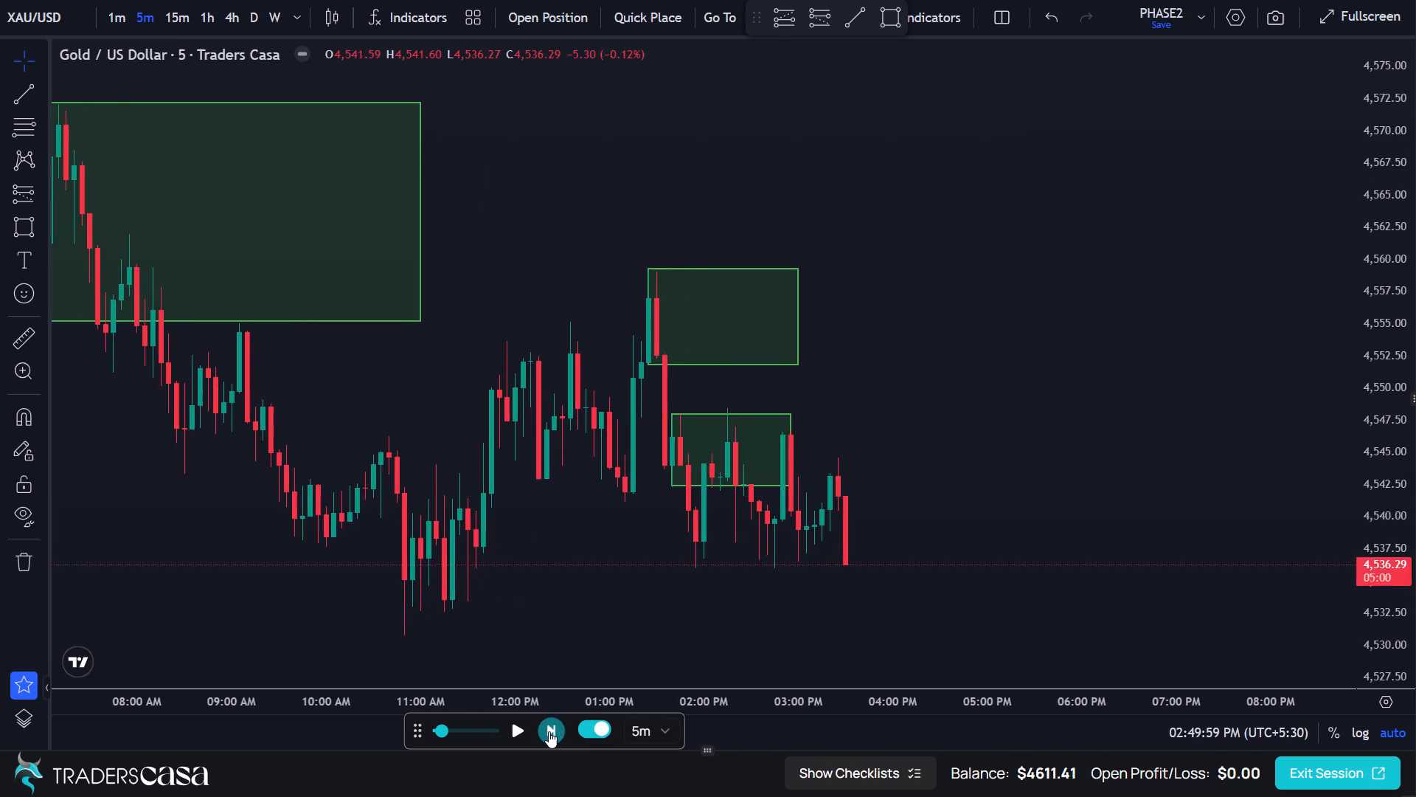
{"action": "triple_click", "coordinate": [549, 731]}
{"action": "triple_click", "coordinate": [549, 731]}
{"action": "left_click", "coordinate": [549, 731]}
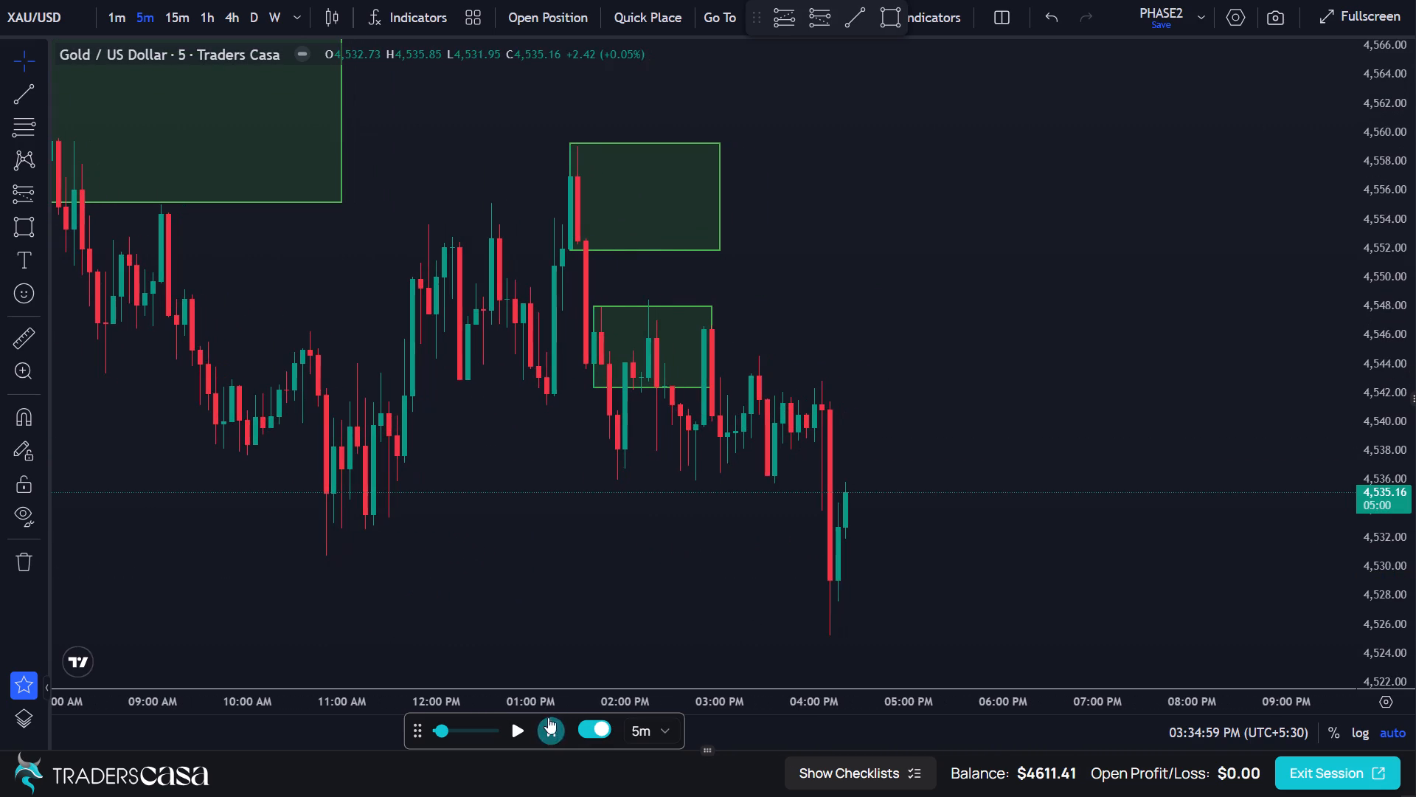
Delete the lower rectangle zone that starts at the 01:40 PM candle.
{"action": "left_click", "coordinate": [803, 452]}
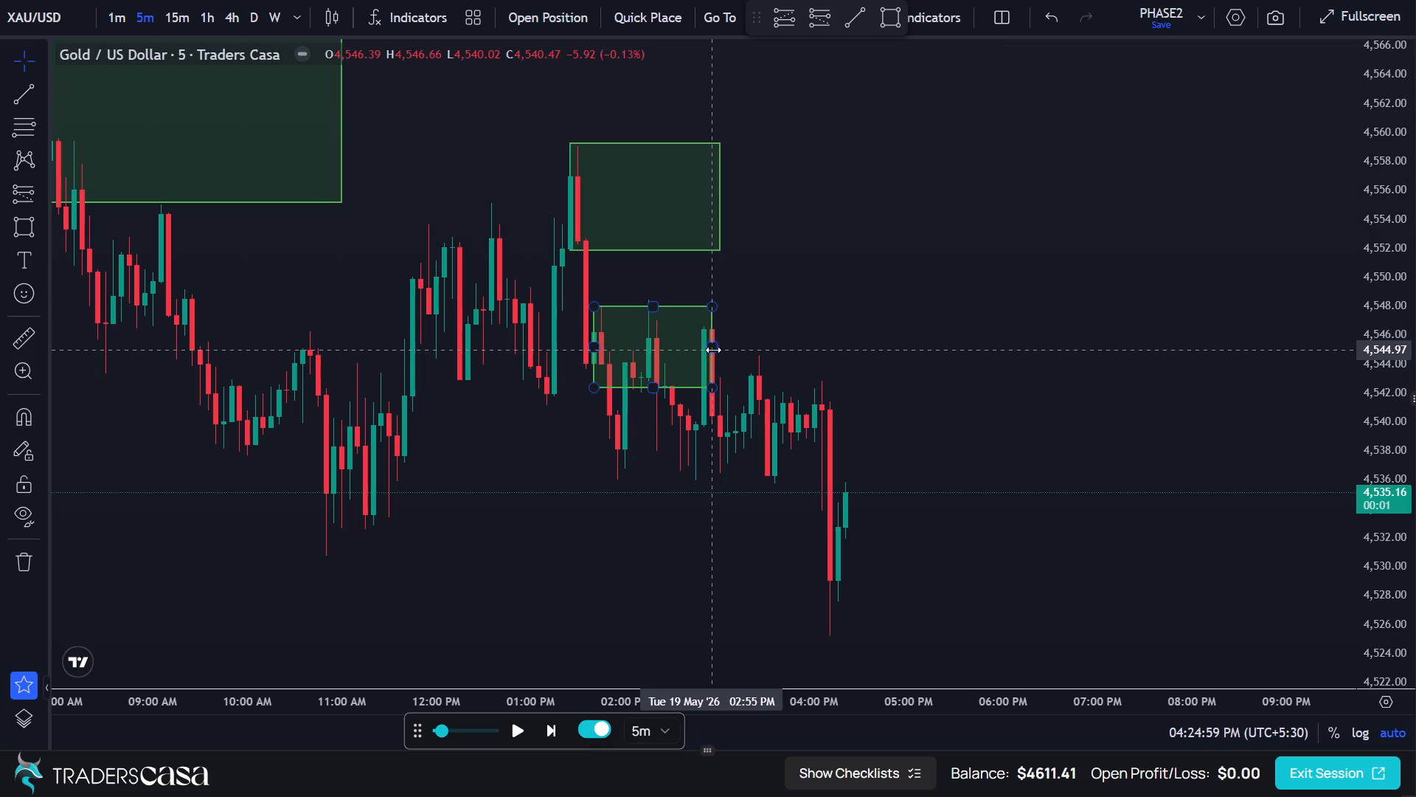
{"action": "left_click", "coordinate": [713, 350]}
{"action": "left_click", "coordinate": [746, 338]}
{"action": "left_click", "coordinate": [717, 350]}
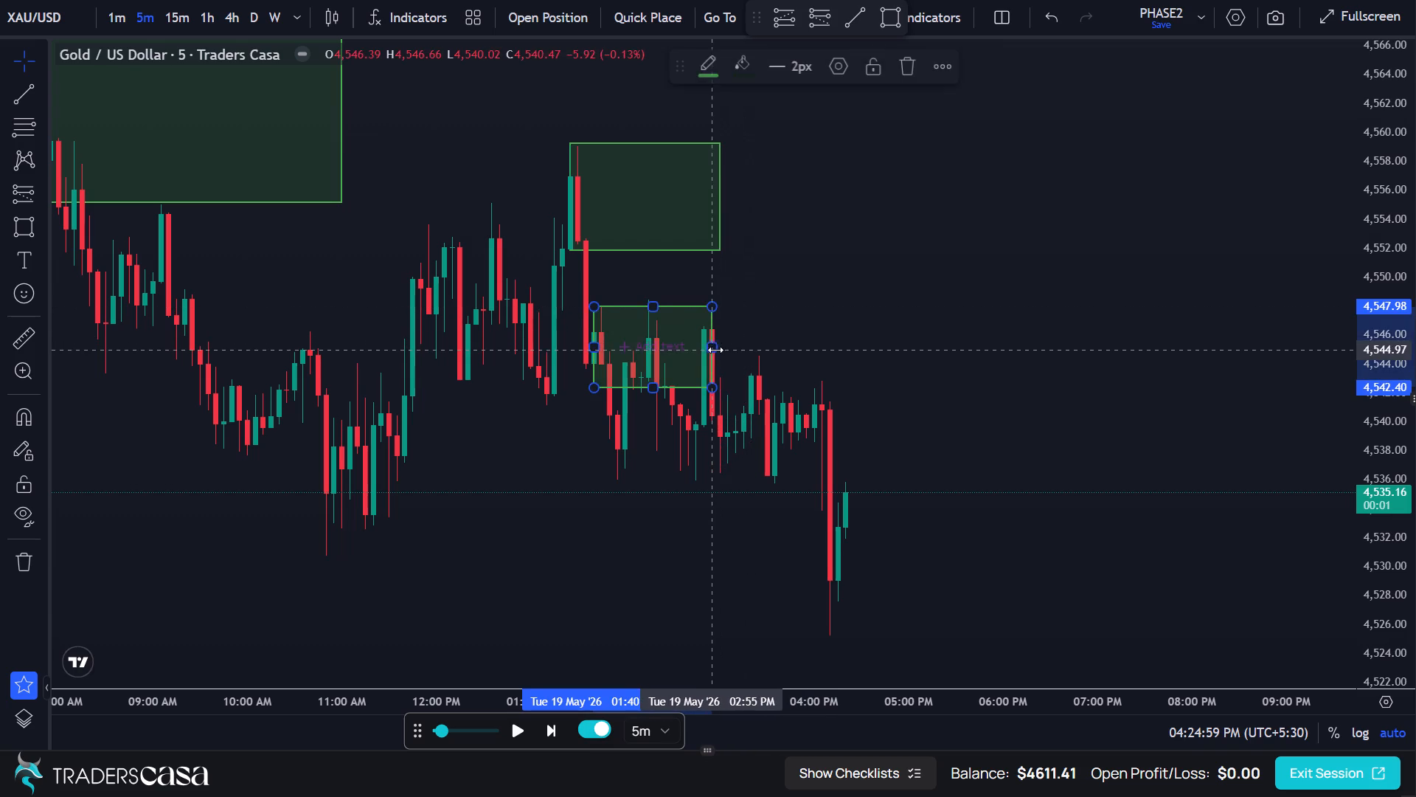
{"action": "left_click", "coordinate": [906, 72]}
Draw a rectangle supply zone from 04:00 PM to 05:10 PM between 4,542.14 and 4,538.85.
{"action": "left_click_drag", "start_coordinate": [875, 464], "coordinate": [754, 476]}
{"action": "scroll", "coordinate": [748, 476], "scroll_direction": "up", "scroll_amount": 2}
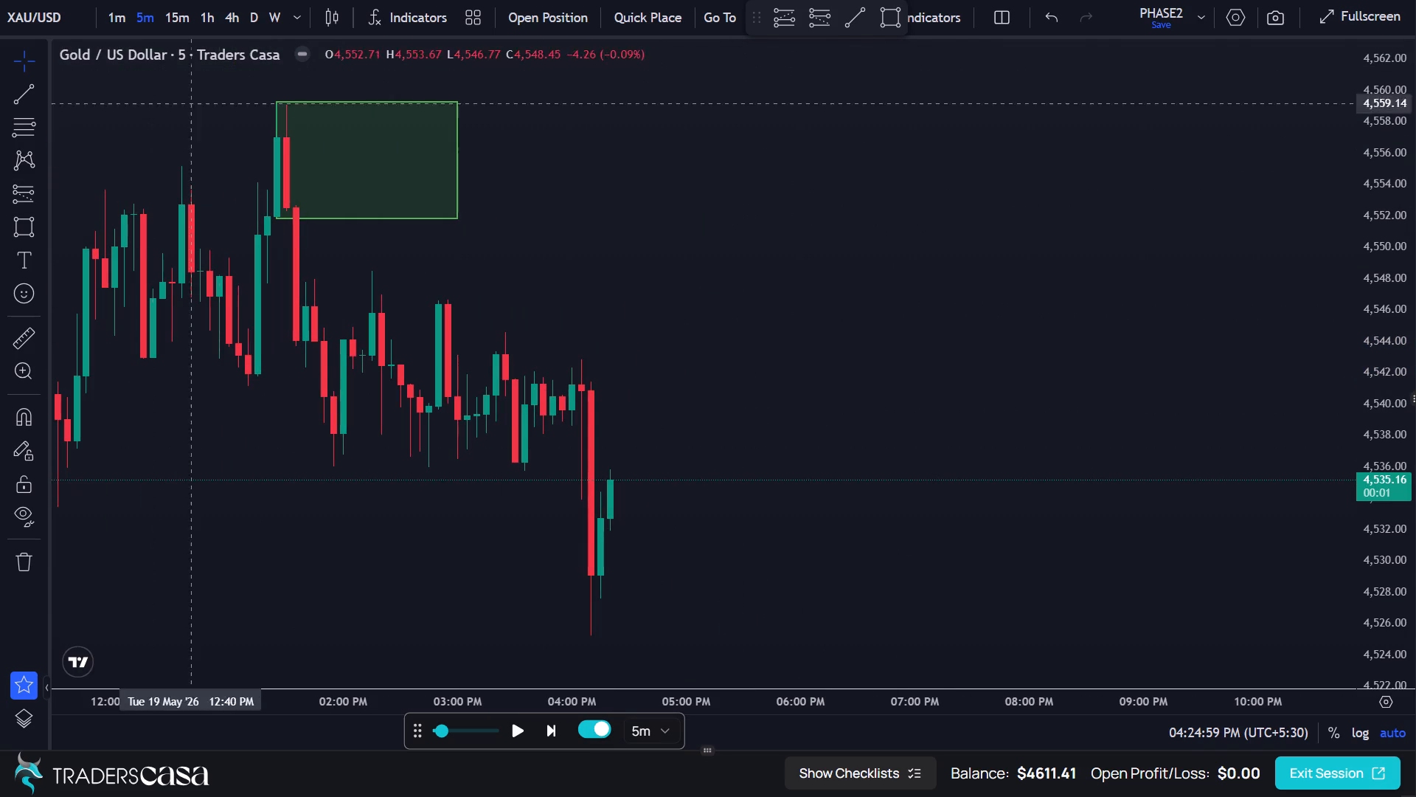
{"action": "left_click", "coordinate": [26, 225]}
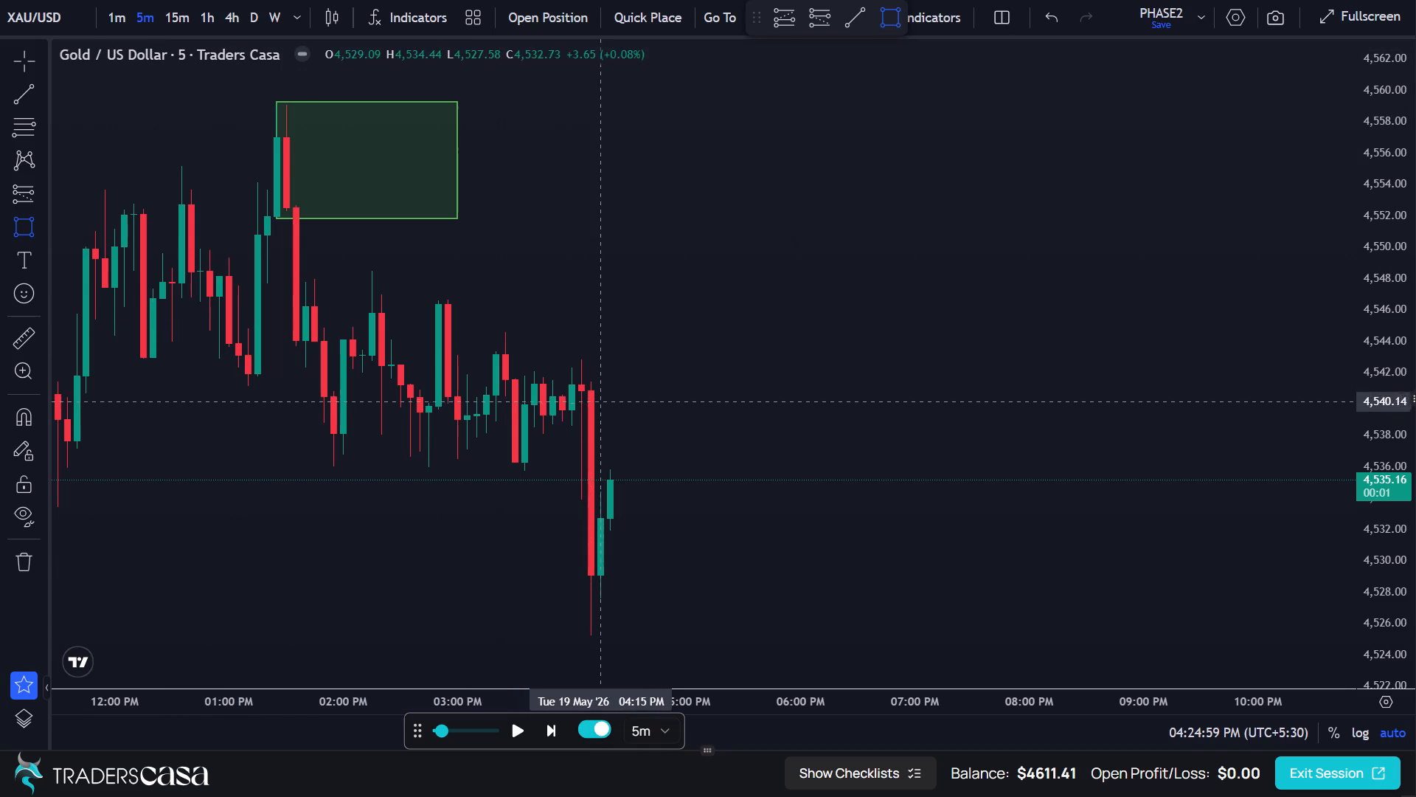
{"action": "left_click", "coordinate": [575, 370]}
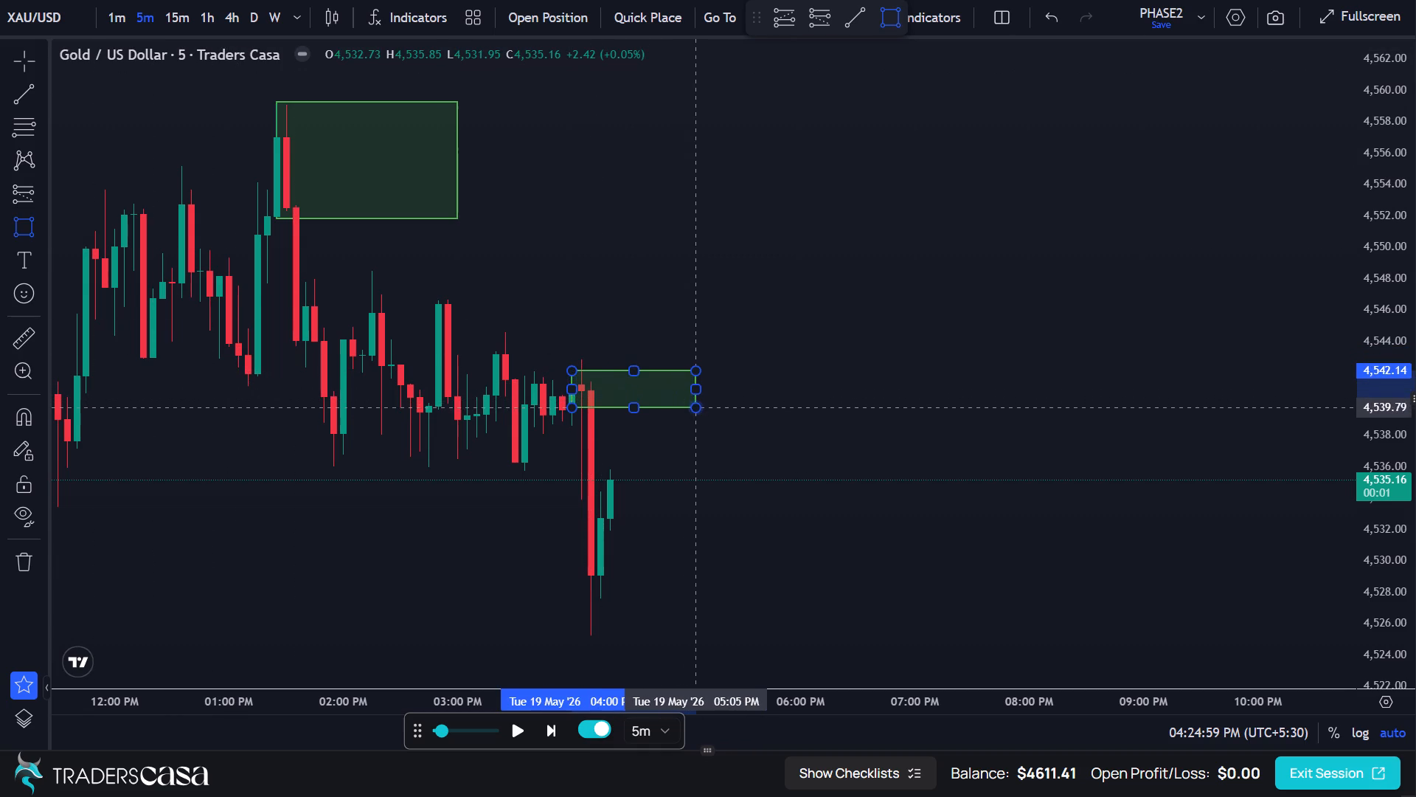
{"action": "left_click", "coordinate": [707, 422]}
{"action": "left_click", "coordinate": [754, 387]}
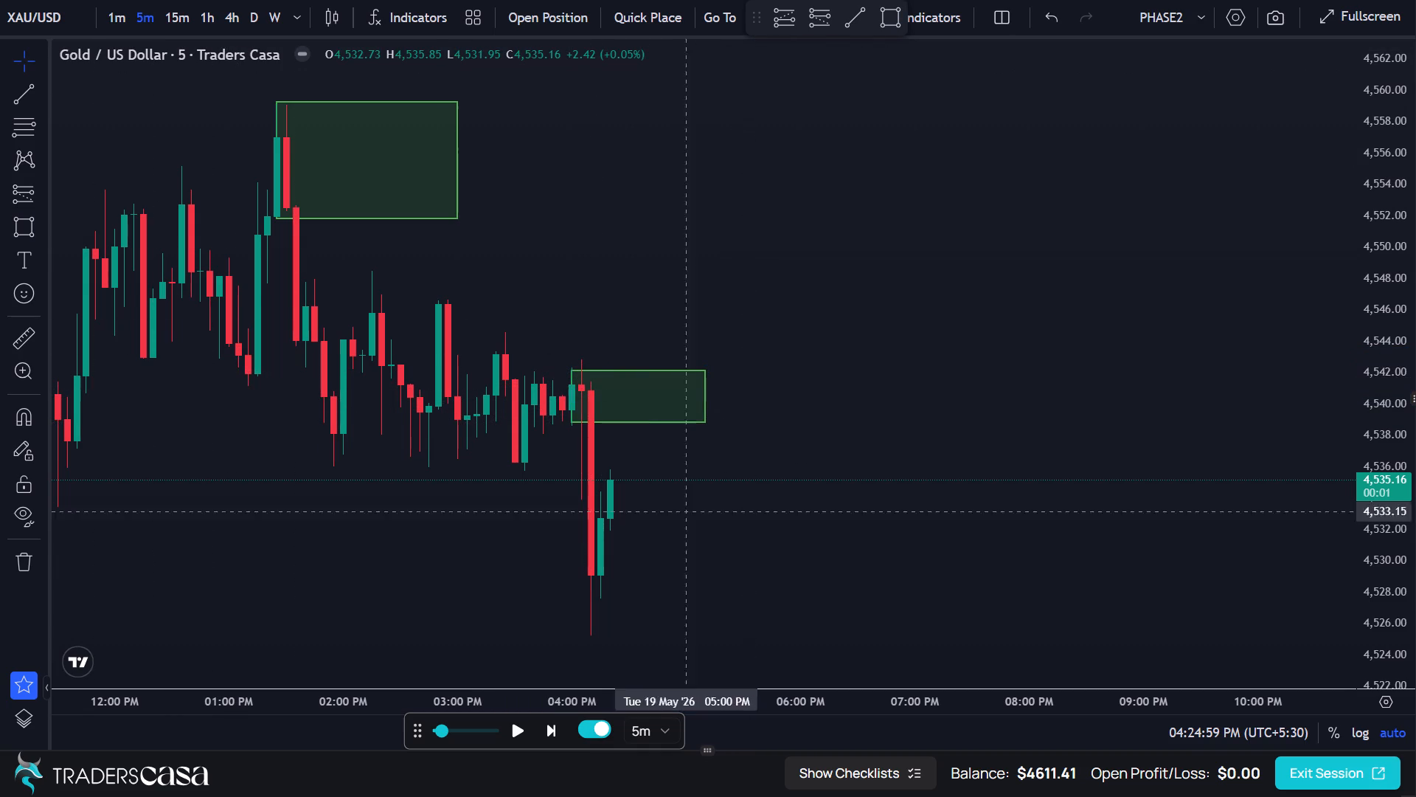
Advance the replay by two 5-minute candles to 04:34:59 PM.
{"action": "left_click", "coordinate": [558, 731]}
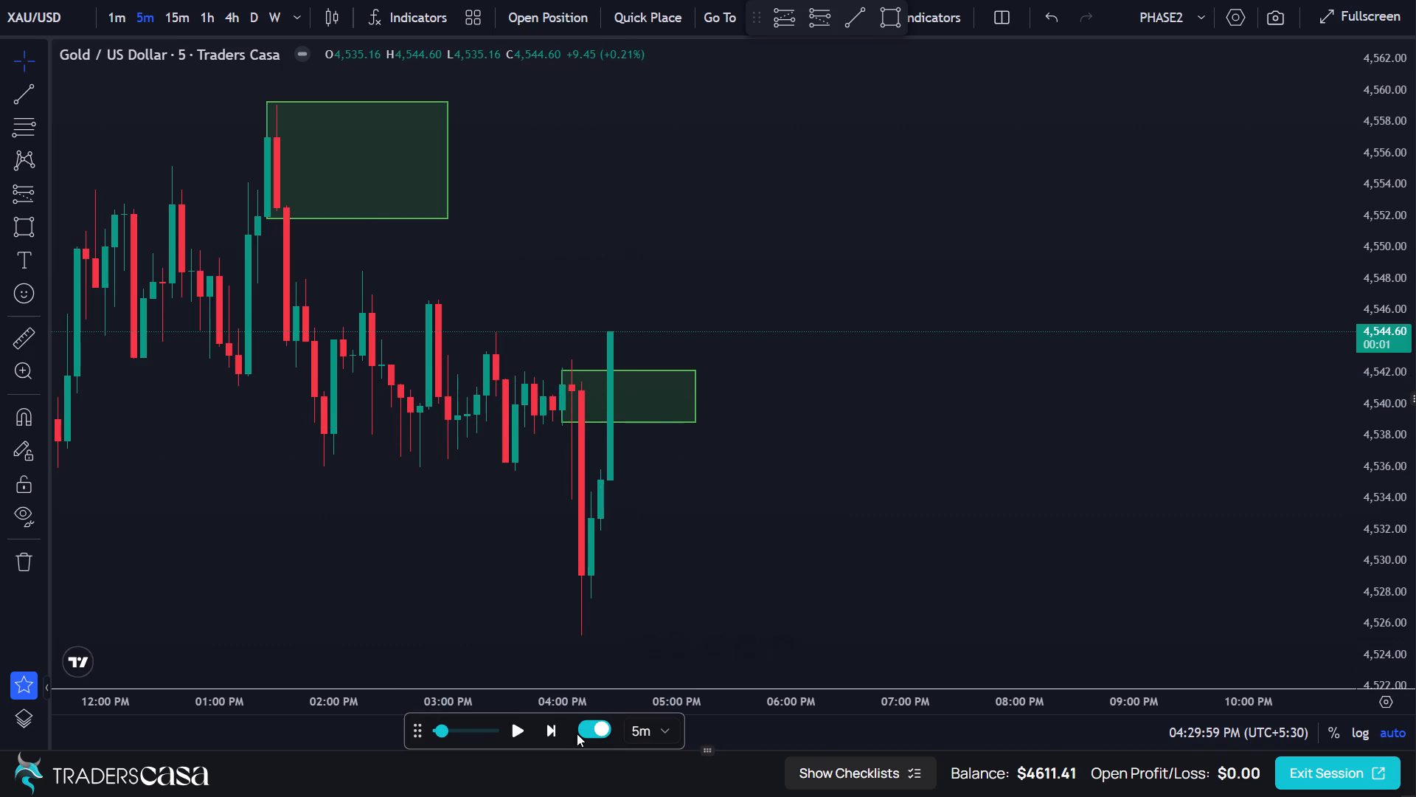
{"action": "left_click", "coordinate": [546, 734]}
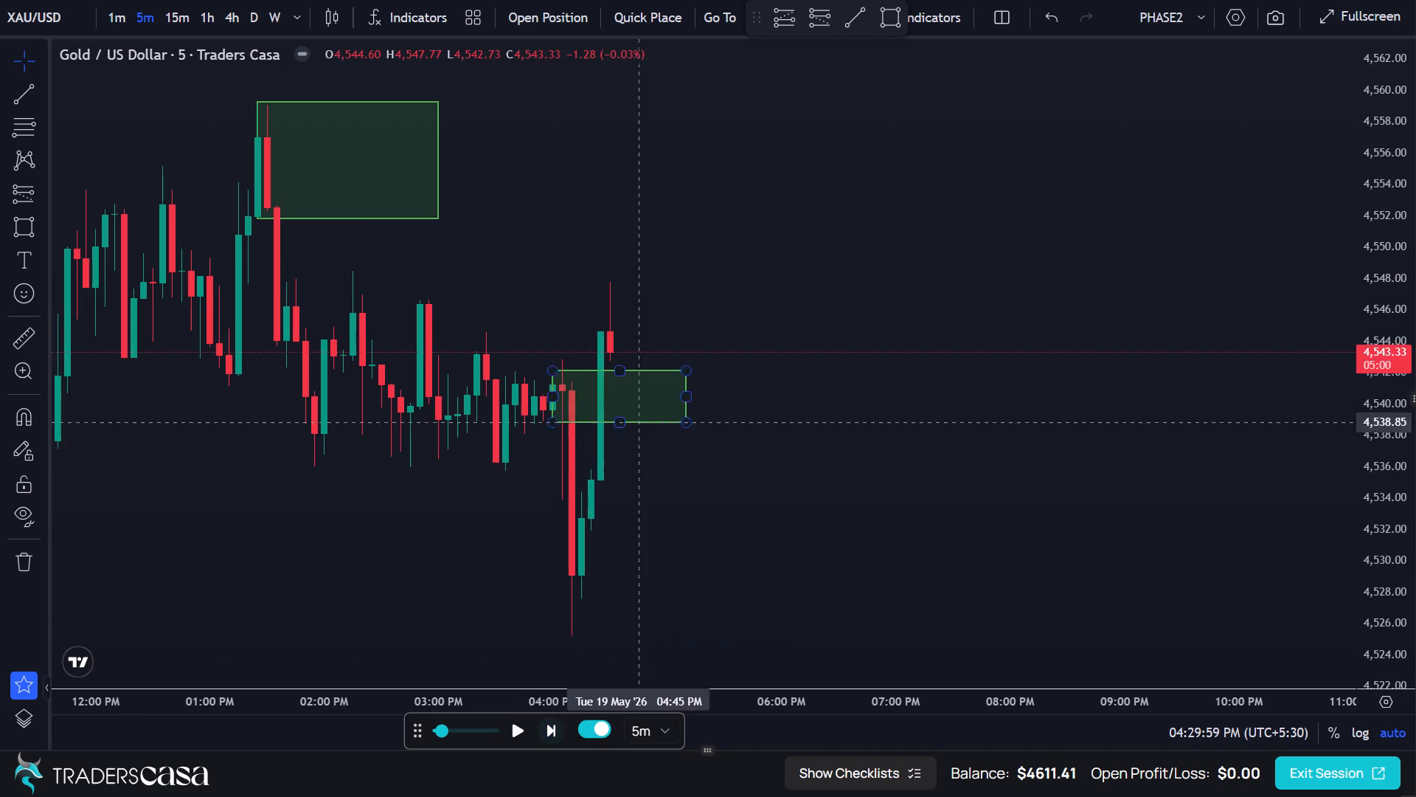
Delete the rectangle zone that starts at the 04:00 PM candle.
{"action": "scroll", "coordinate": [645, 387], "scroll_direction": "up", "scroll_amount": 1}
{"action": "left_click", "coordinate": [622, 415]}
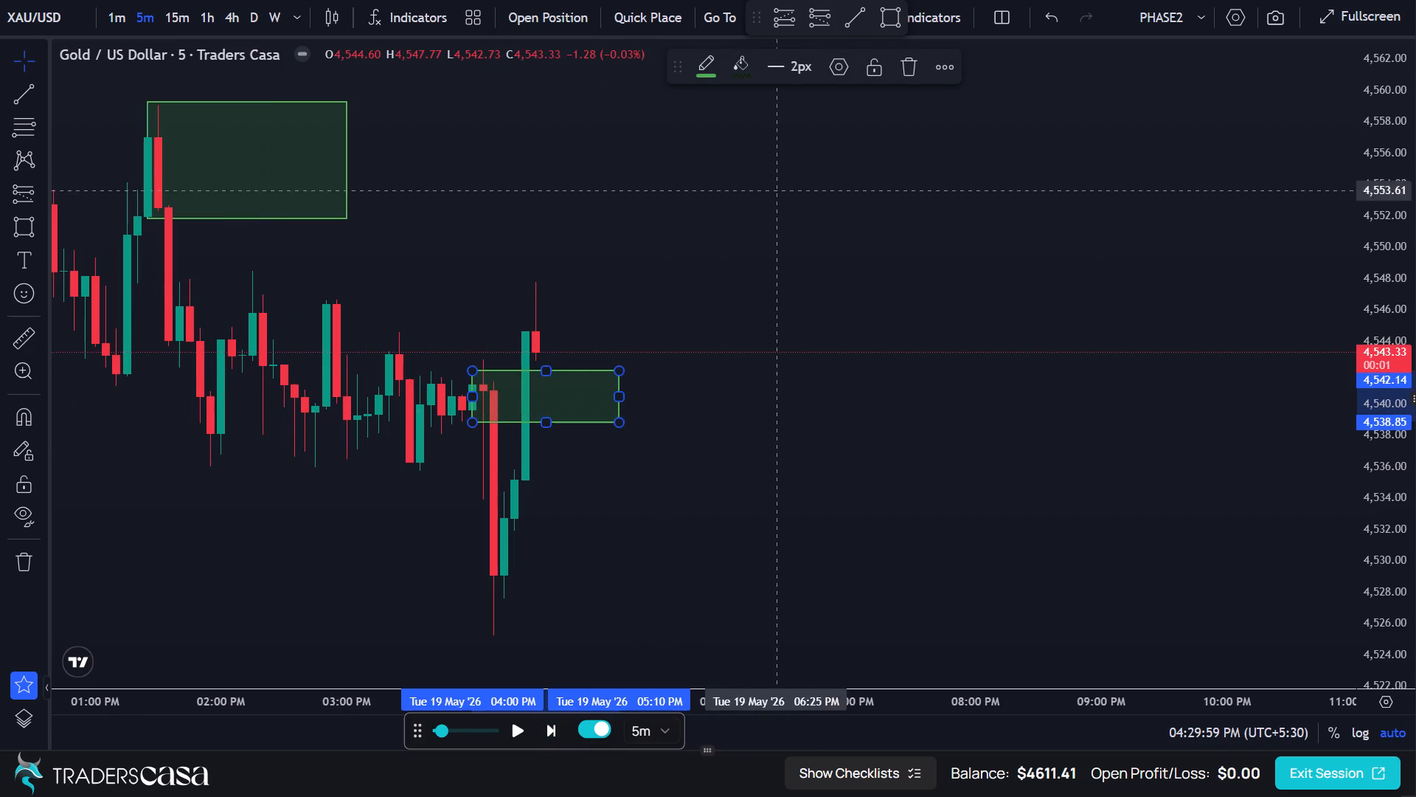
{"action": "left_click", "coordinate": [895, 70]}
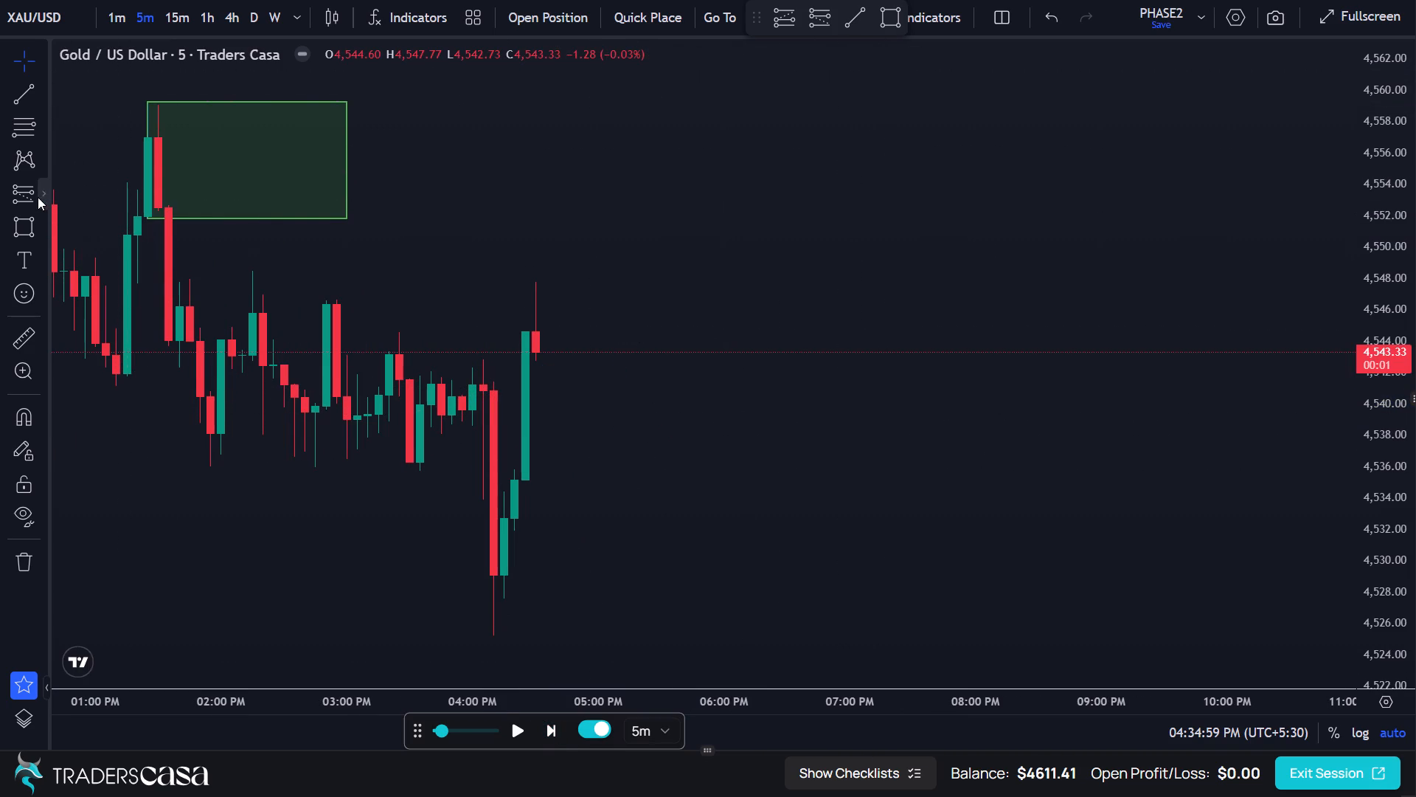
Draw a short position from the 04:30 PM candle with entry 4,543.32, stop 4,548.67 and target 4,532.79.
{"action": "left_click", "coordinate": [22, 197]}
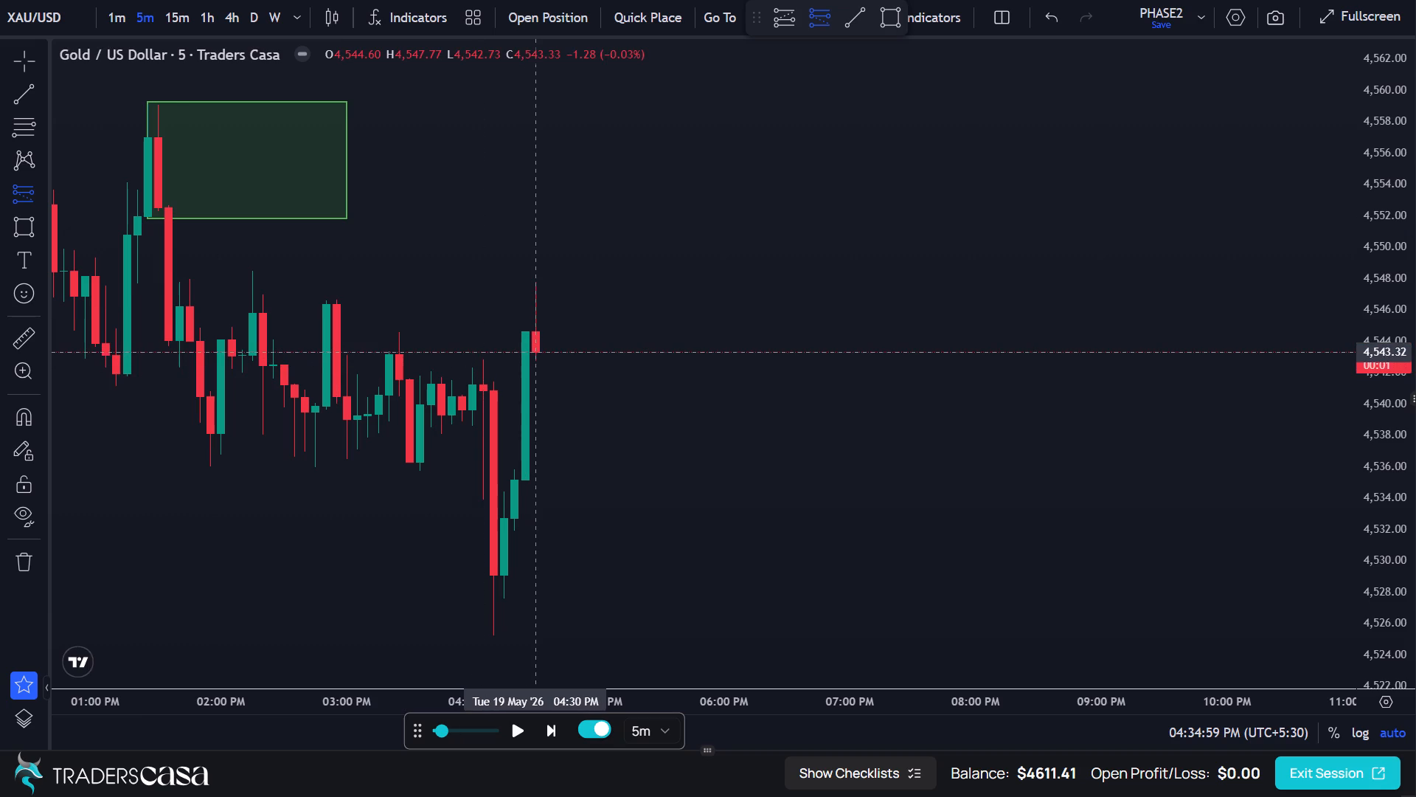
{"action": "left_click", "coordinate": [538, 352]}
{"action": "left_click_drag", "start_coordinate": [534, 243], "coordinate": [535, 244]}
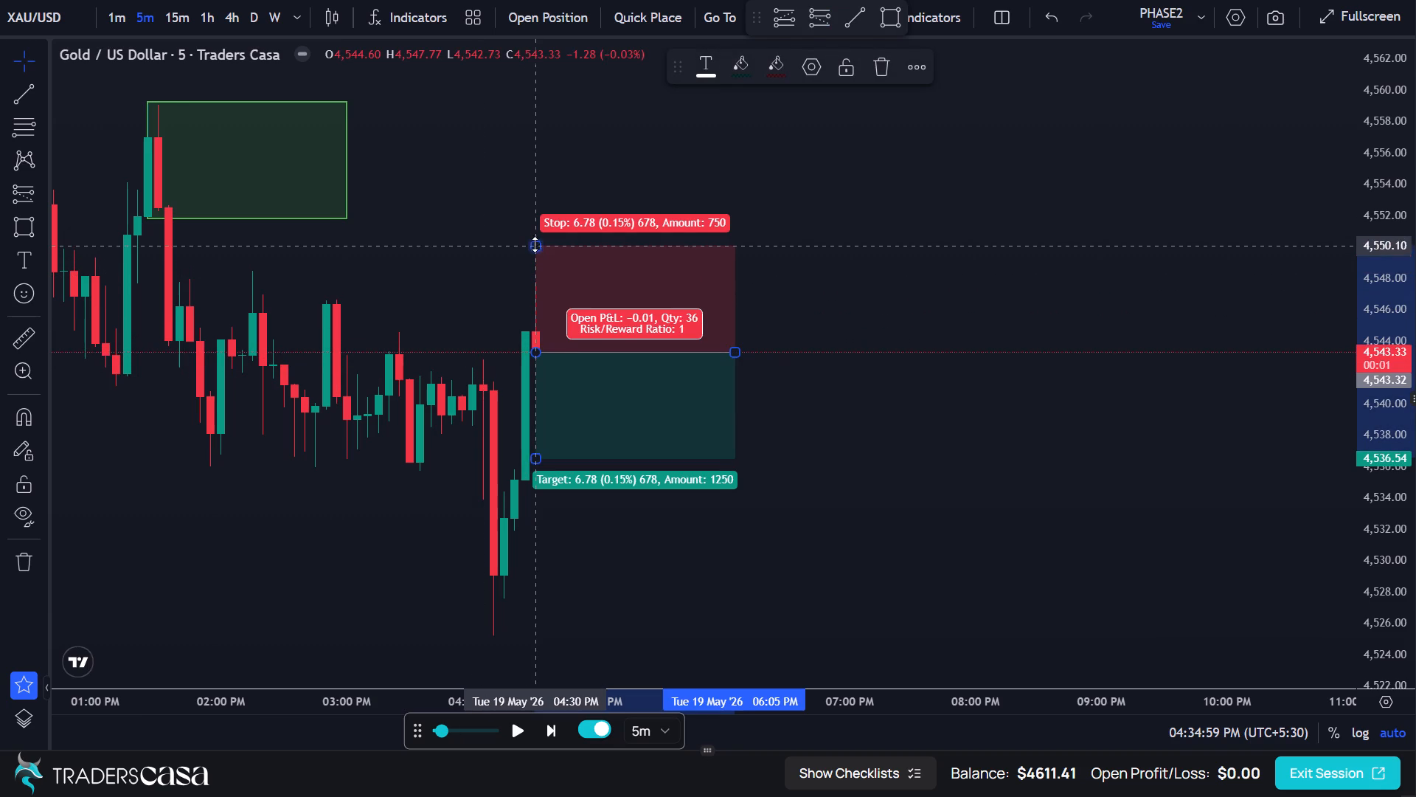
{"action": "left_click_drag", "start_coordinate": [535, 244], "coordinate": [539, 261]}
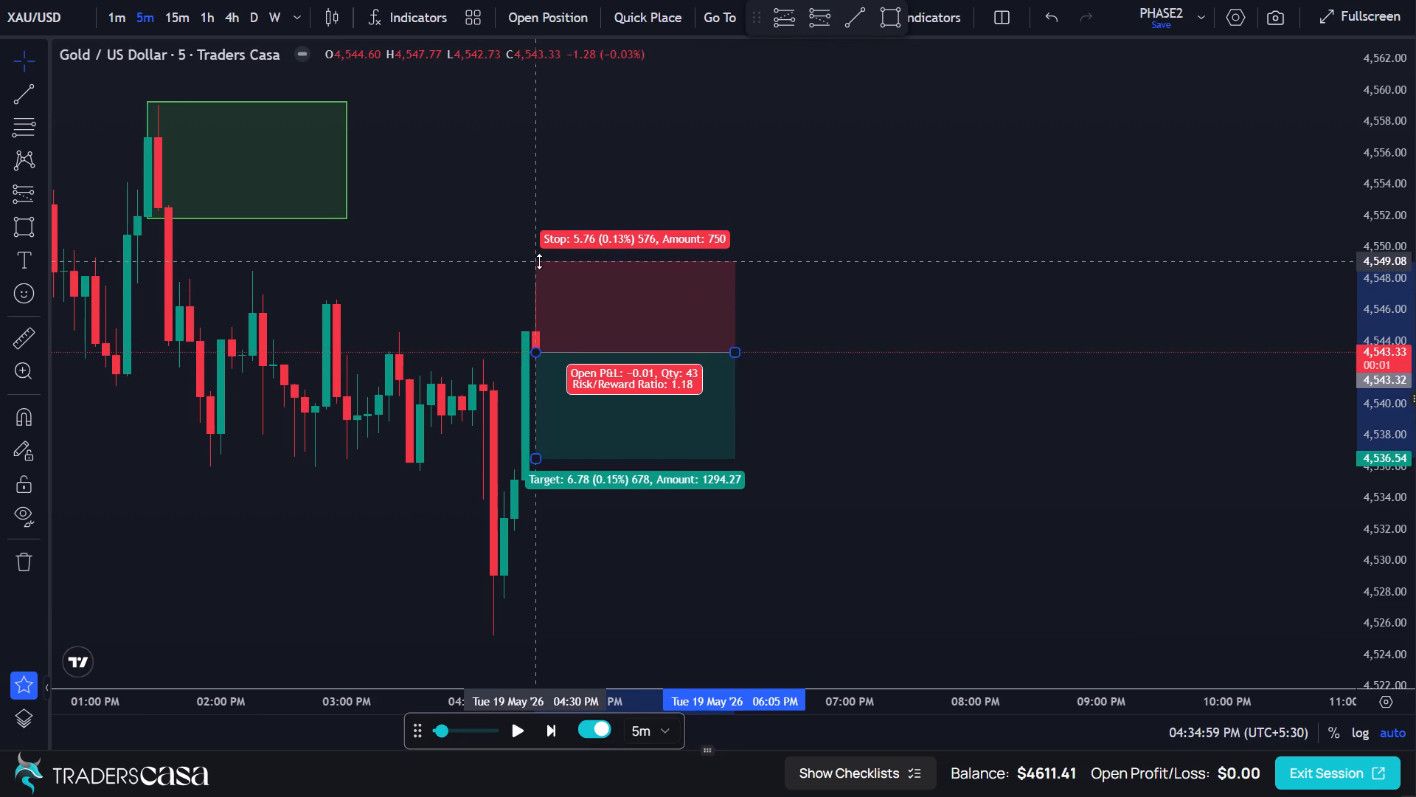
{"action": "left_click_drag", "start_coordinate": [539, 261], "coordinate": [540, 268]}
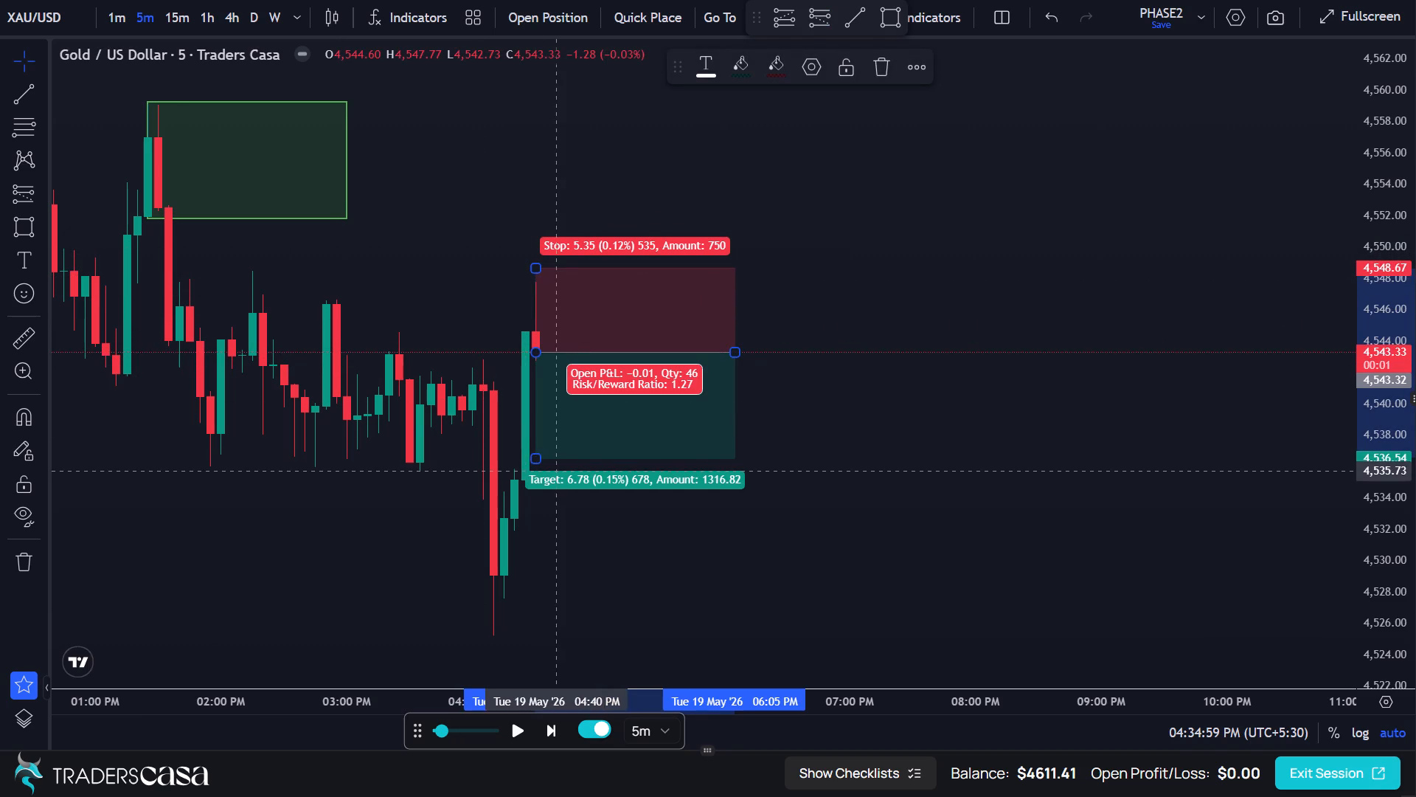
{"action": "left_click_drag", "start_coordinate": [539, 460], "coordinate": [545, 517]}
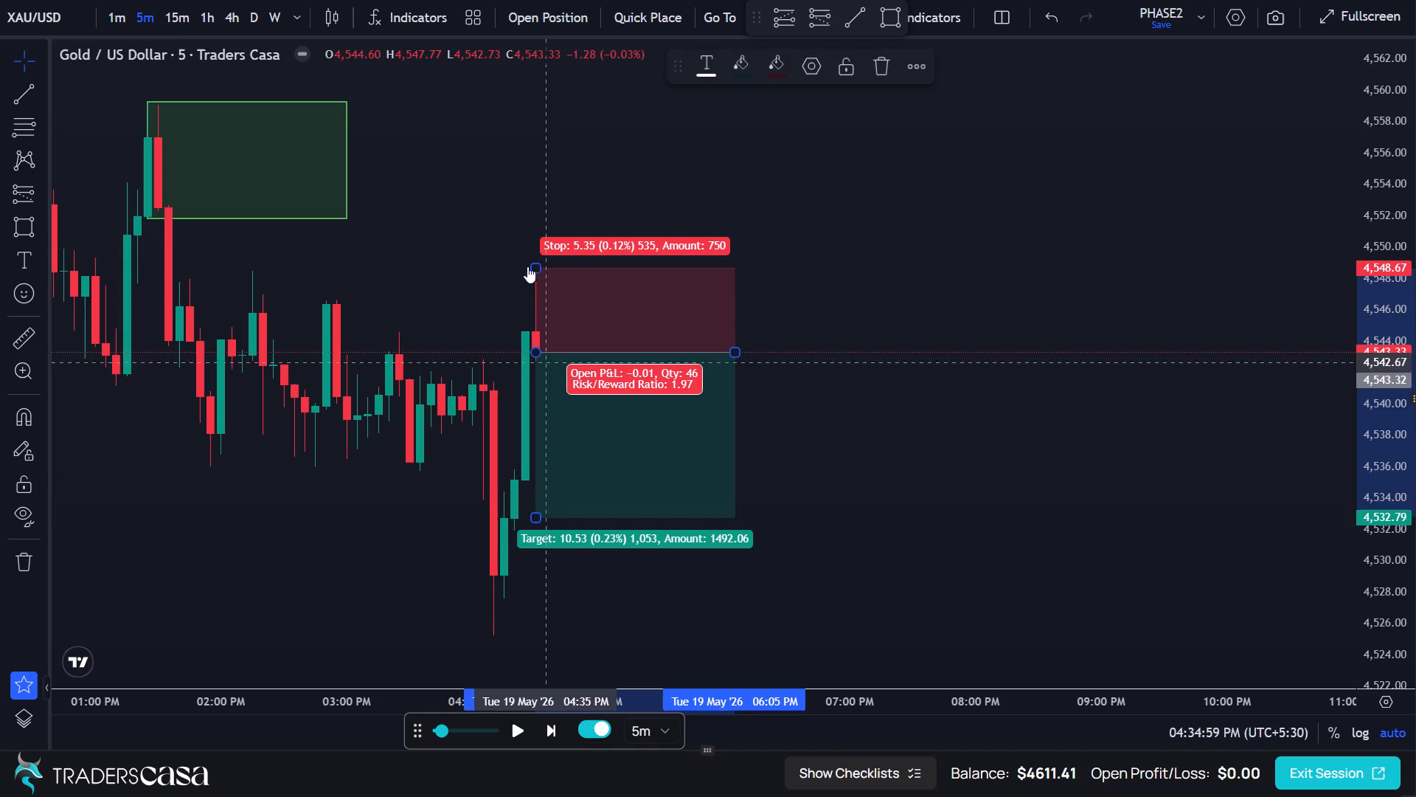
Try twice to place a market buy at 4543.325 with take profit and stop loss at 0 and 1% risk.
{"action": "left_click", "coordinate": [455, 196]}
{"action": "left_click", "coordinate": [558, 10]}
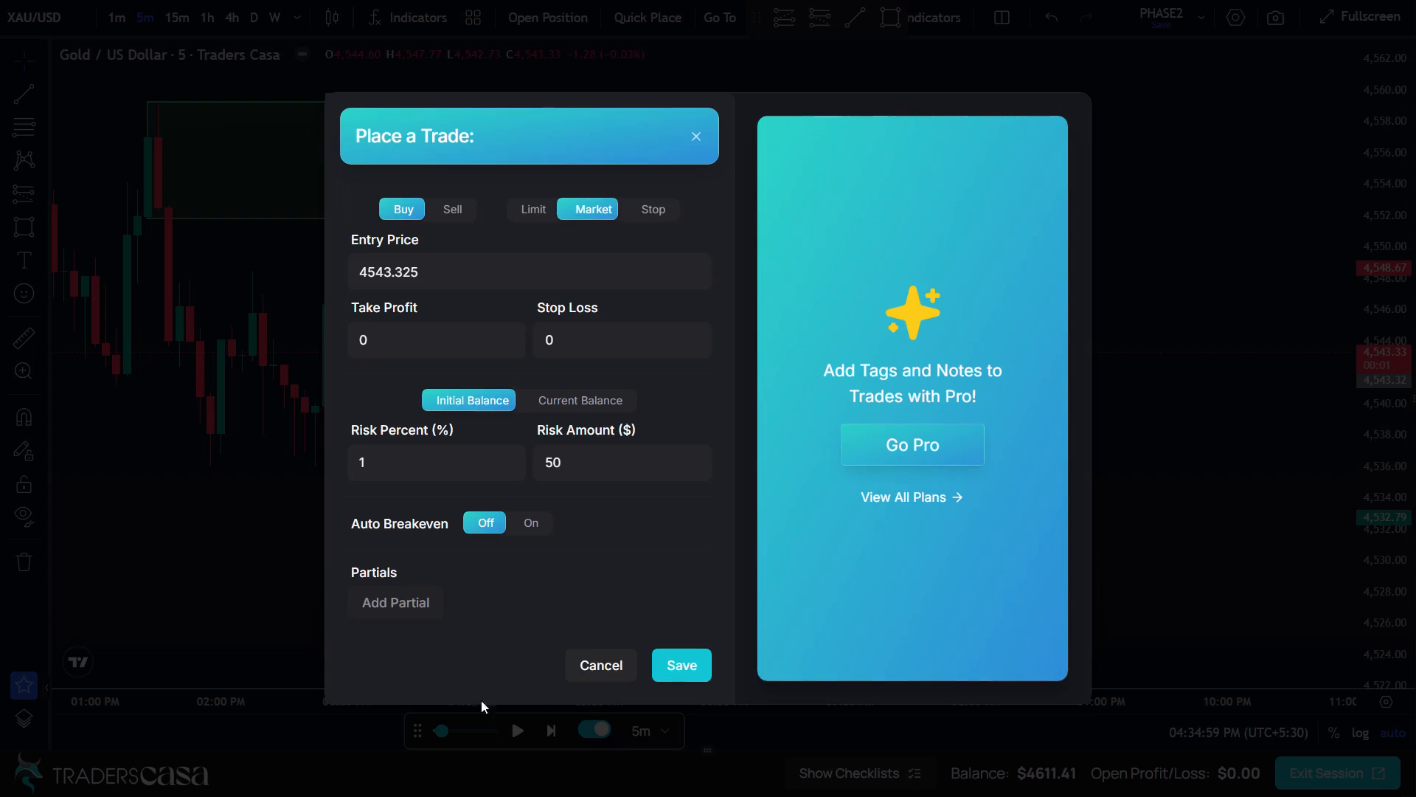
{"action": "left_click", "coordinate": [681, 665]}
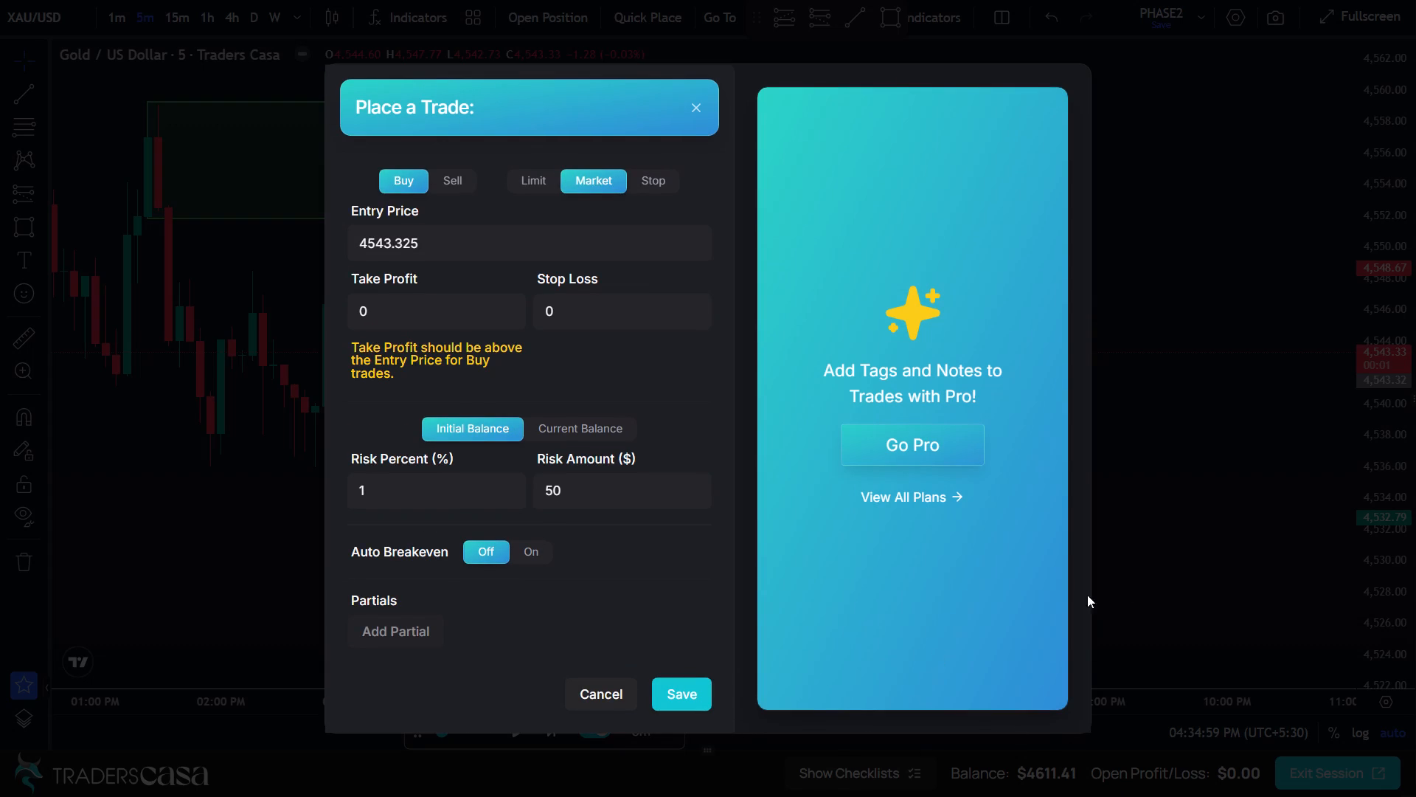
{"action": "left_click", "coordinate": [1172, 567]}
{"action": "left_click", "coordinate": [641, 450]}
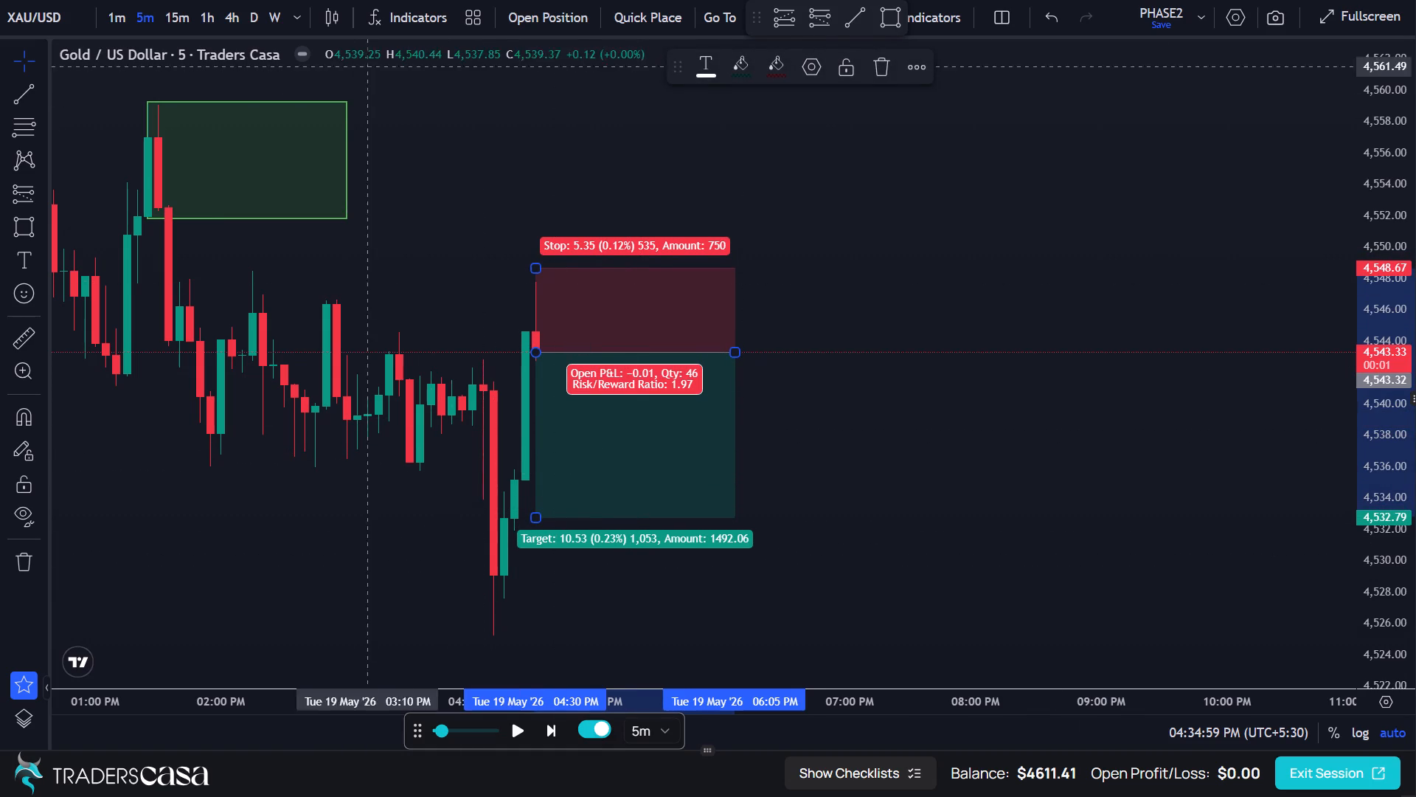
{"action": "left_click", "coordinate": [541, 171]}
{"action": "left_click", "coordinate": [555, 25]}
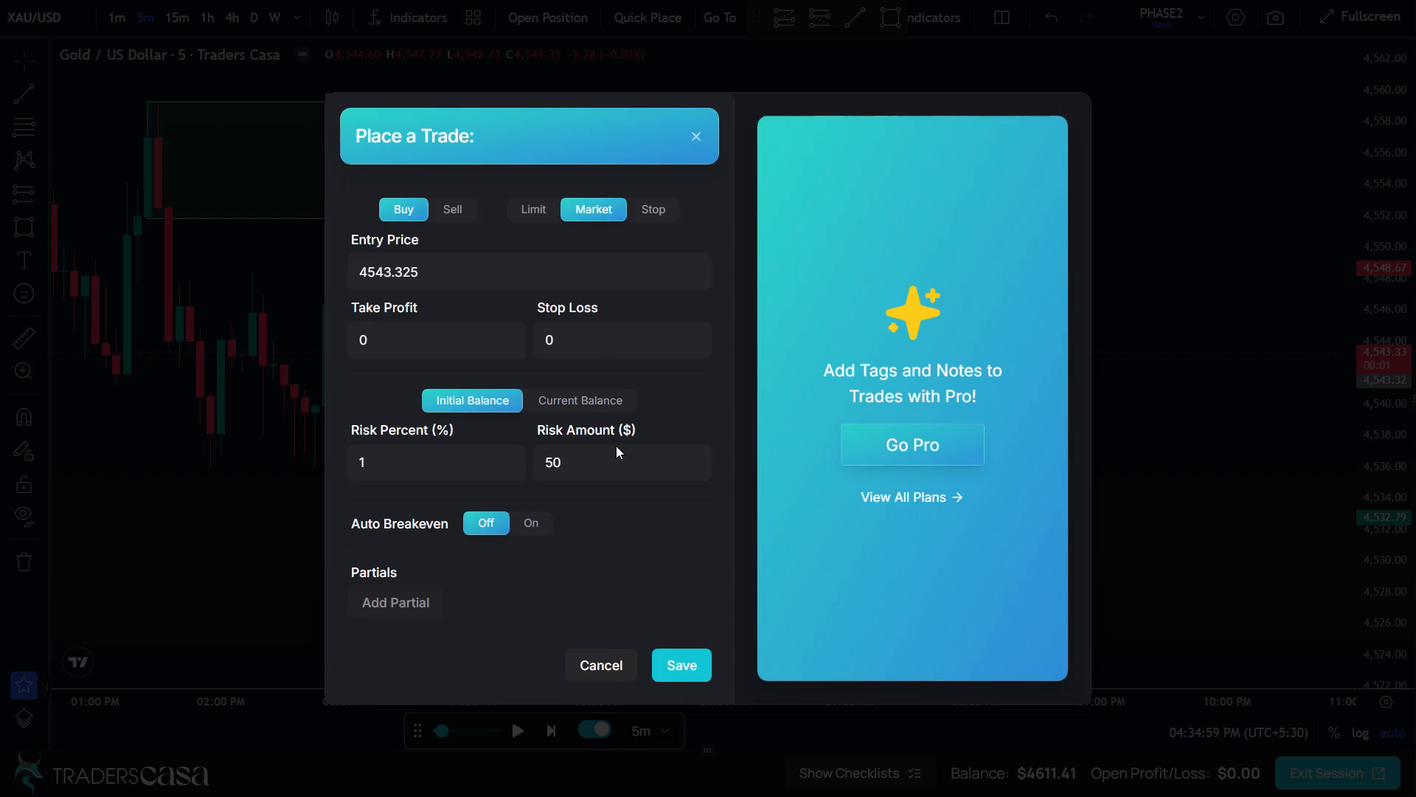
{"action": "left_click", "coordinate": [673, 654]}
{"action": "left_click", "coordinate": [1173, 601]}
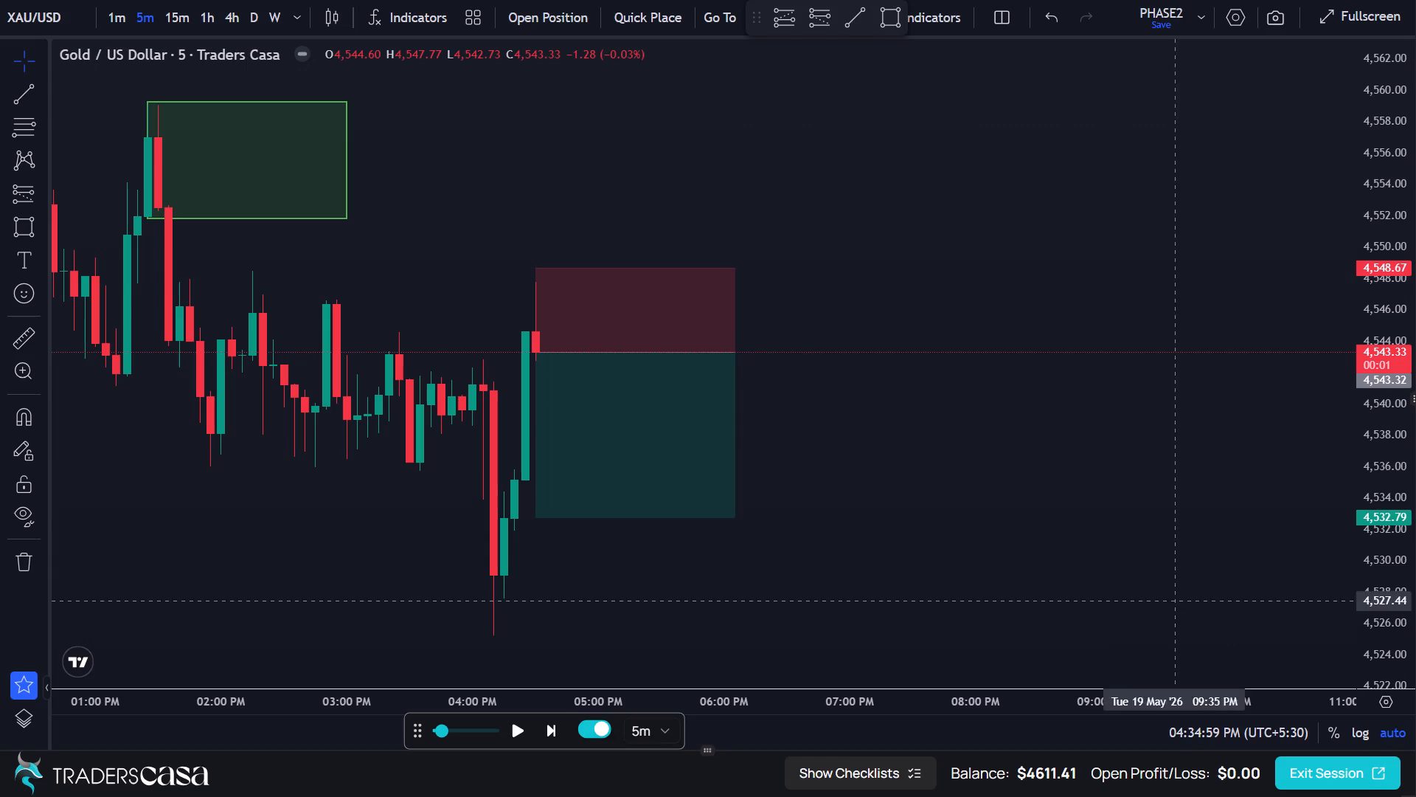
Move the short position drawing to start at 04:25 PM with entry 4,543.26, stop 4,548.61 and target 4,532.73.
{"action": "left_click_drag", "start_coordinate": [645, 455], "coordinate": [647, 455]}
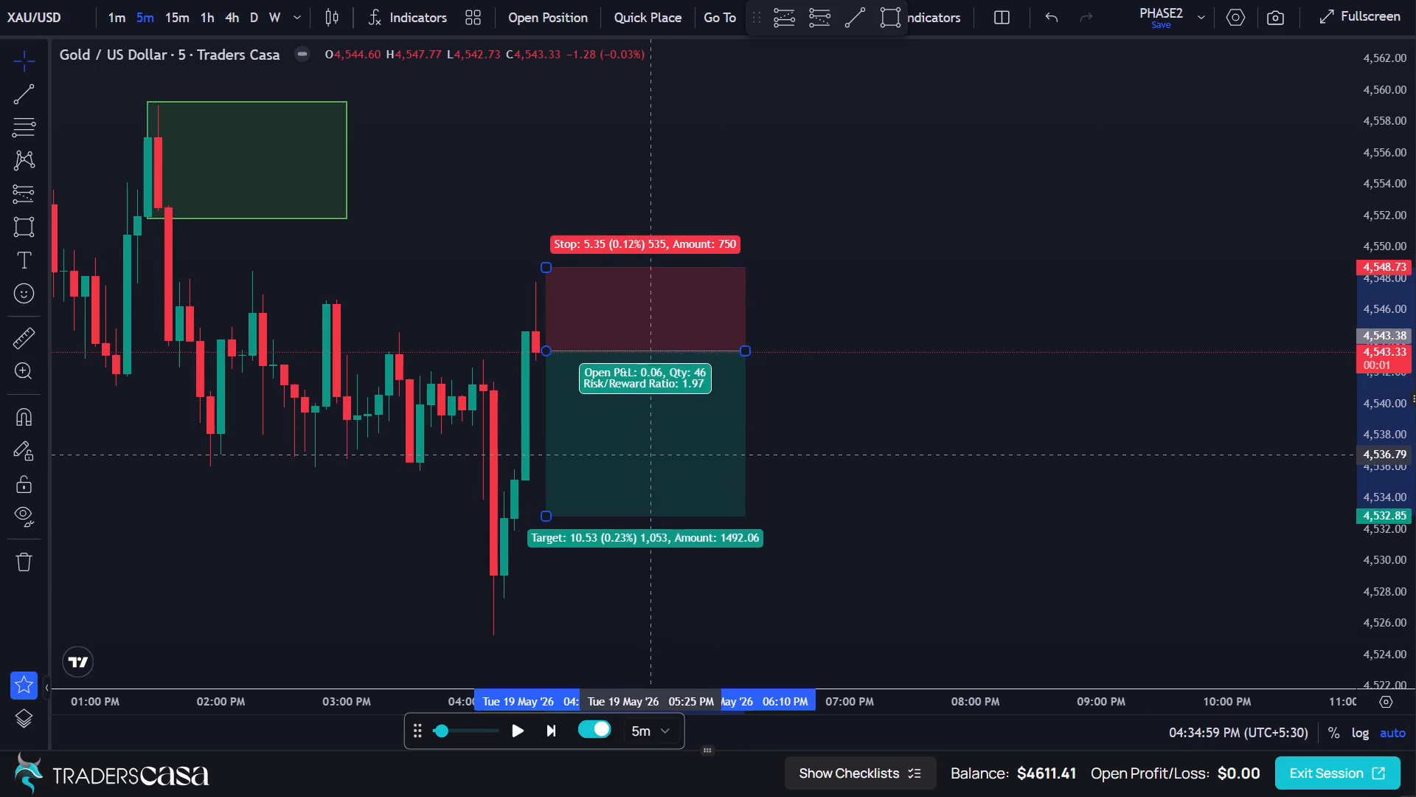
{"action": "left_click_drag", "start_coordinate": [647, 455], "coordinate": [634, 456]}
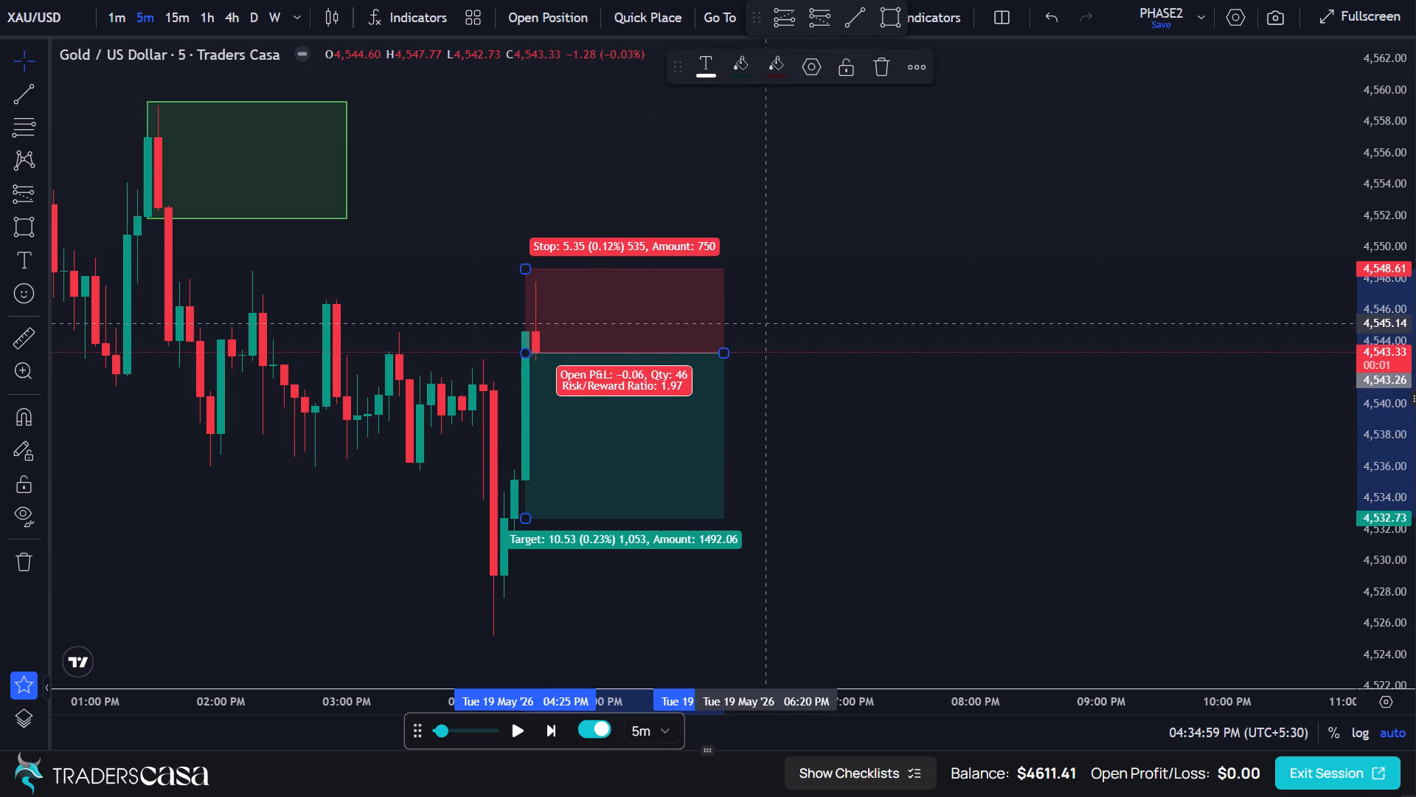
Place a sell stop order at 4543.26 with take profit 4532.73, stop loss 4548.61 and 1% risk.
{"action": "left_click", "coordinate": [555, 18]}
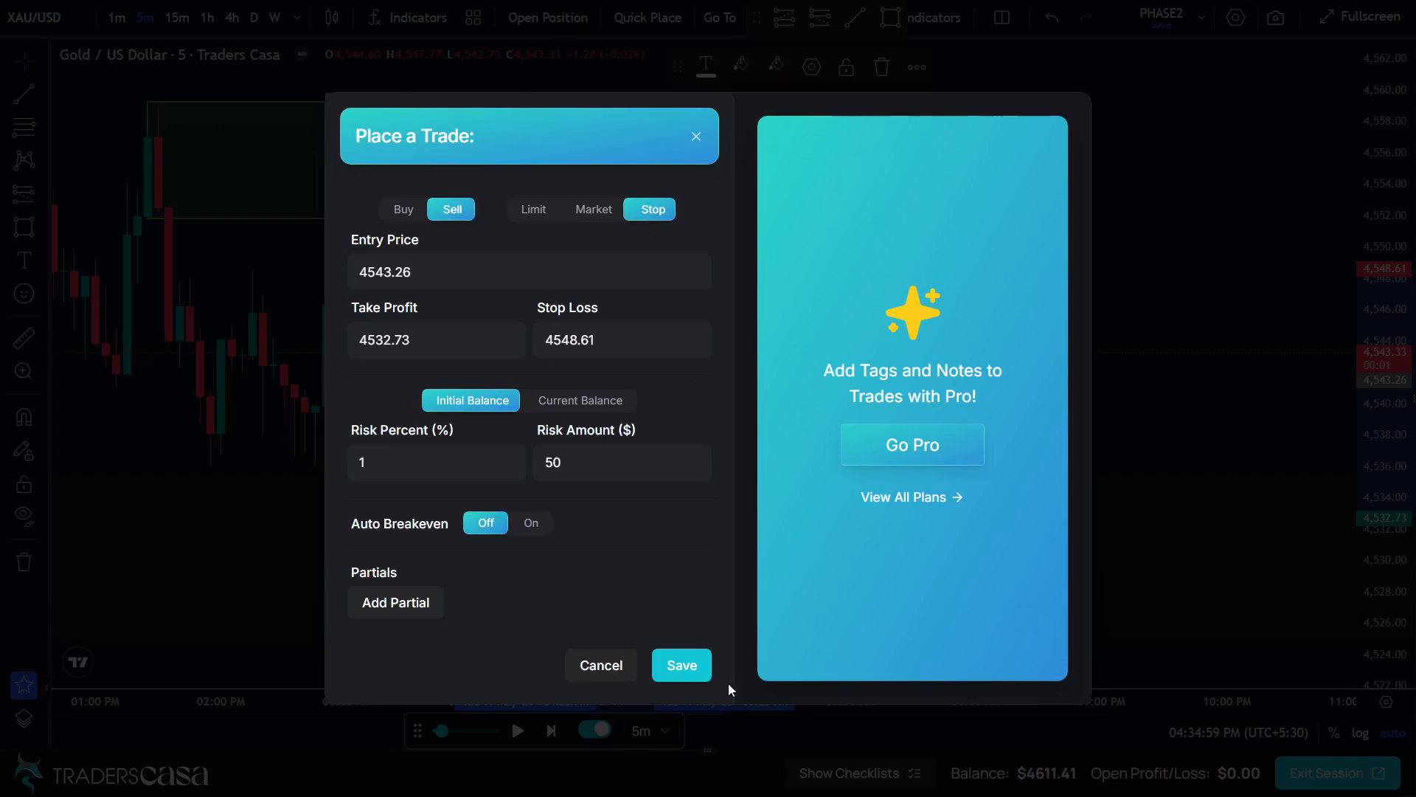
{"action": "left_click", "coordinate": [692, 663]}
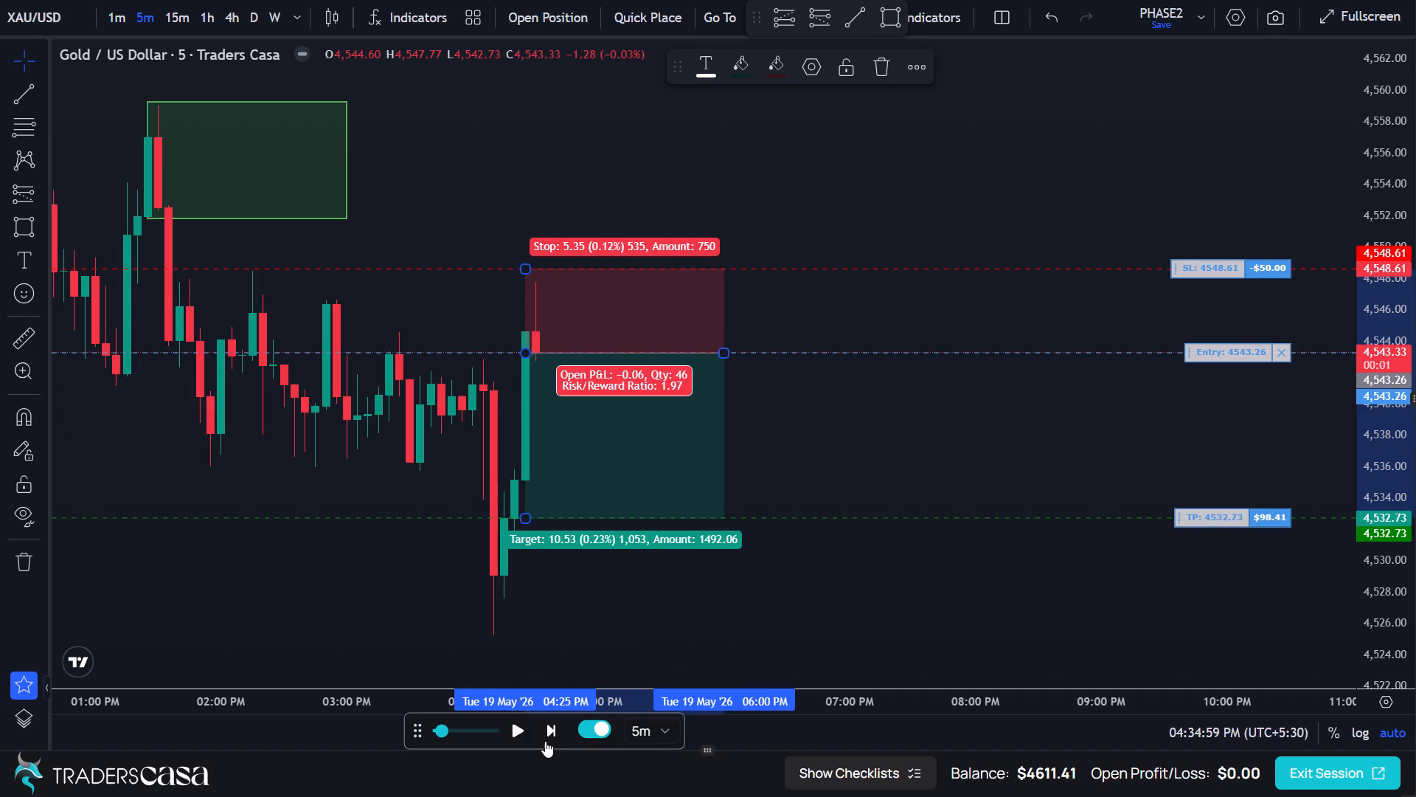
Advance the replay in 5-minute candles until the 4543.26 short trade closes.
{"action": "left_click", "coordinate": [552, 736]}
{"action": "left_click", "coordinate": [552, 736]}
{"action": "left_click", "coordinate": [552, 736]}
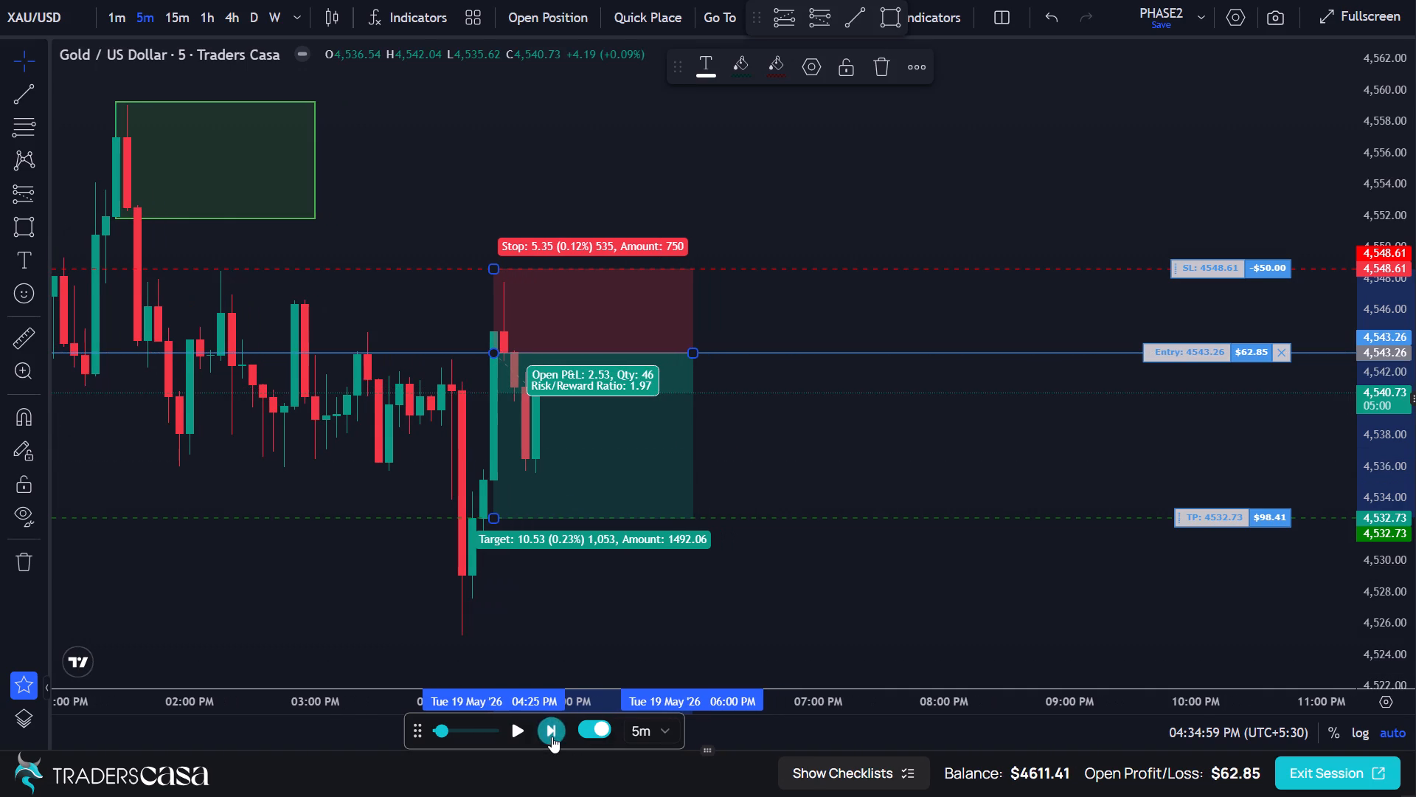
{"action": "left_click", "coordinate": [552, 736]}
{"action": "left_click", "coordinate": [552, 736]}
{"action": "left_click", "coordinate": [552, 736]}
{"action": "double_click", "coordinate": [552, 736]}
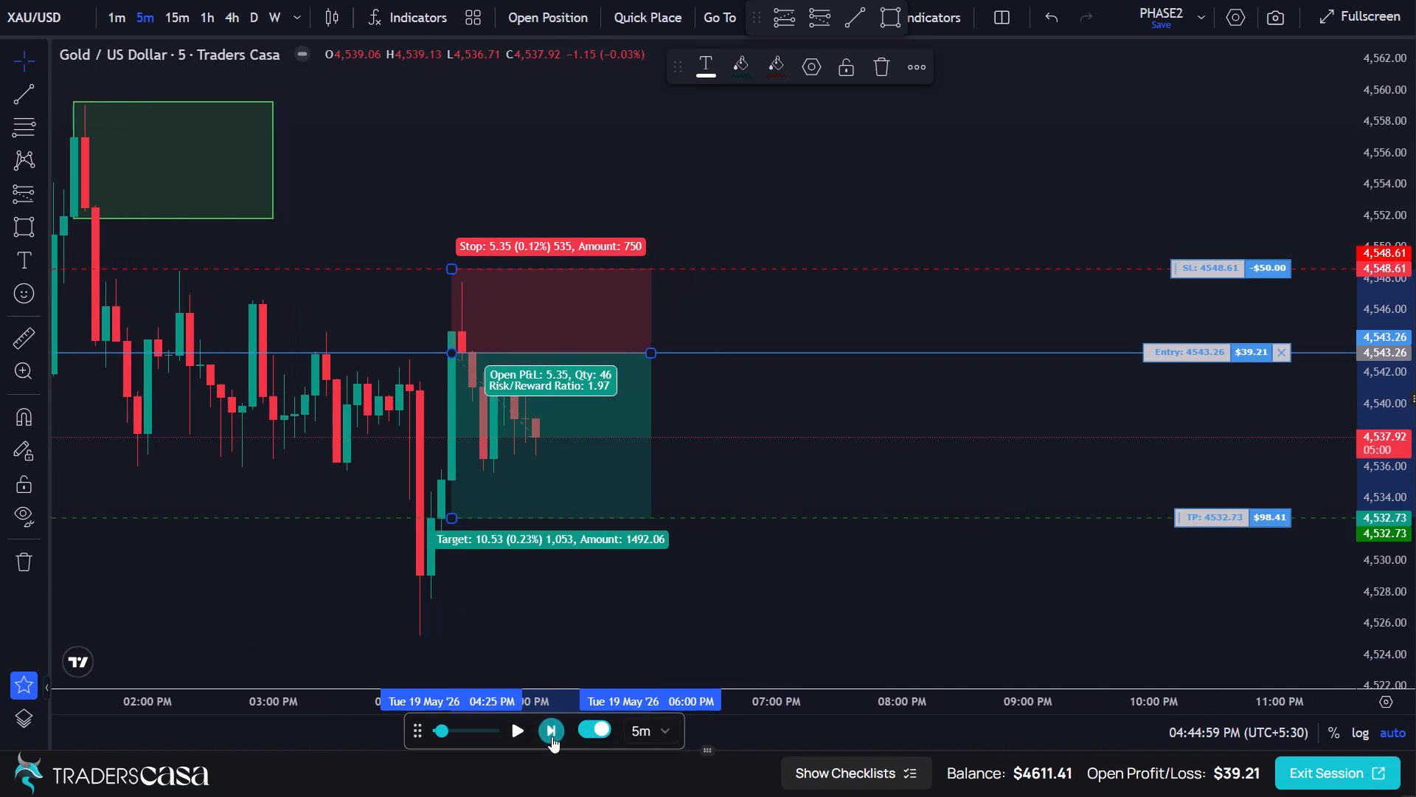
{"action": "triple_click", "coordinate": [552, 736]}
{"action": "left_click", "coordinate": [552, 736]}
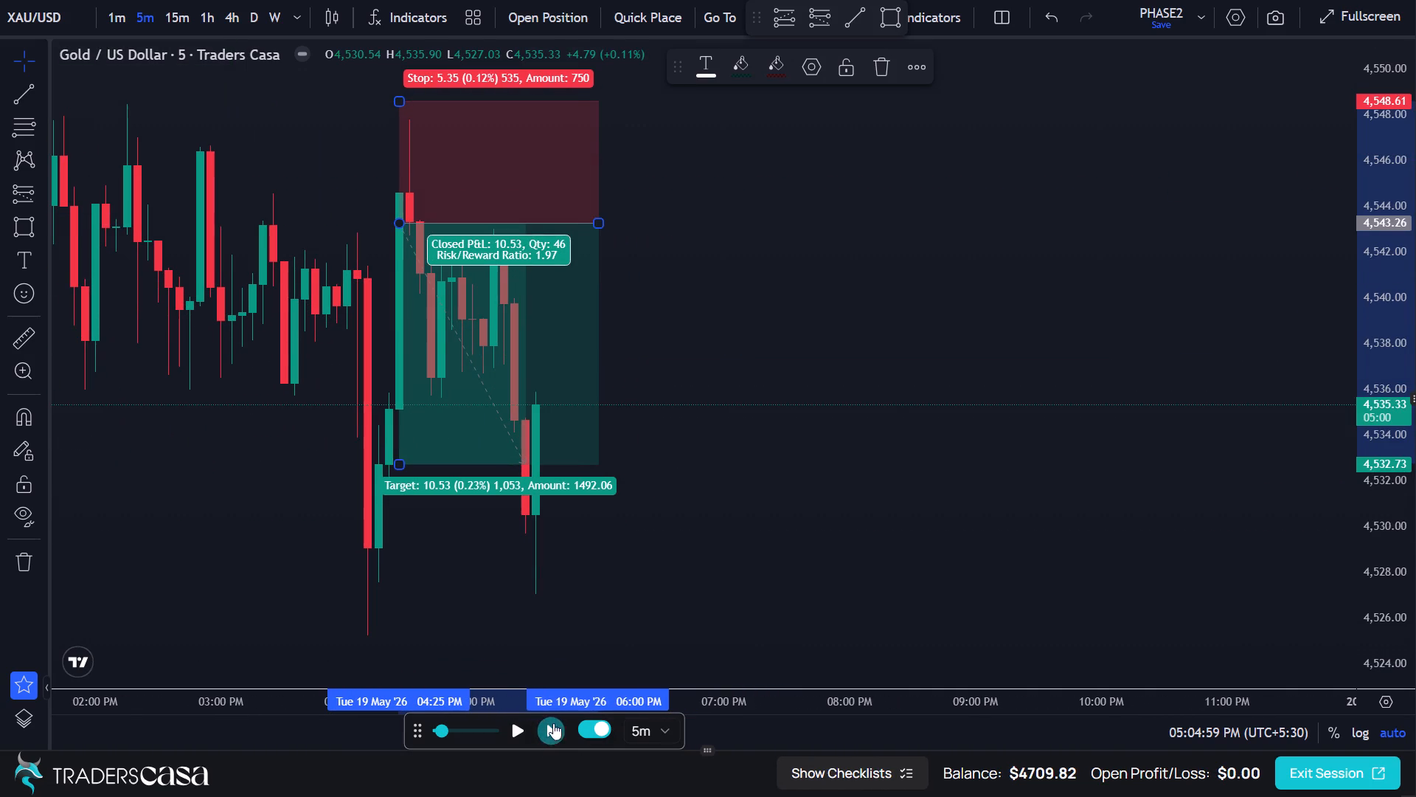
Delete the short position drawing of the closed trade.
{"action": "left_click", "coordinate": [595, 442]}
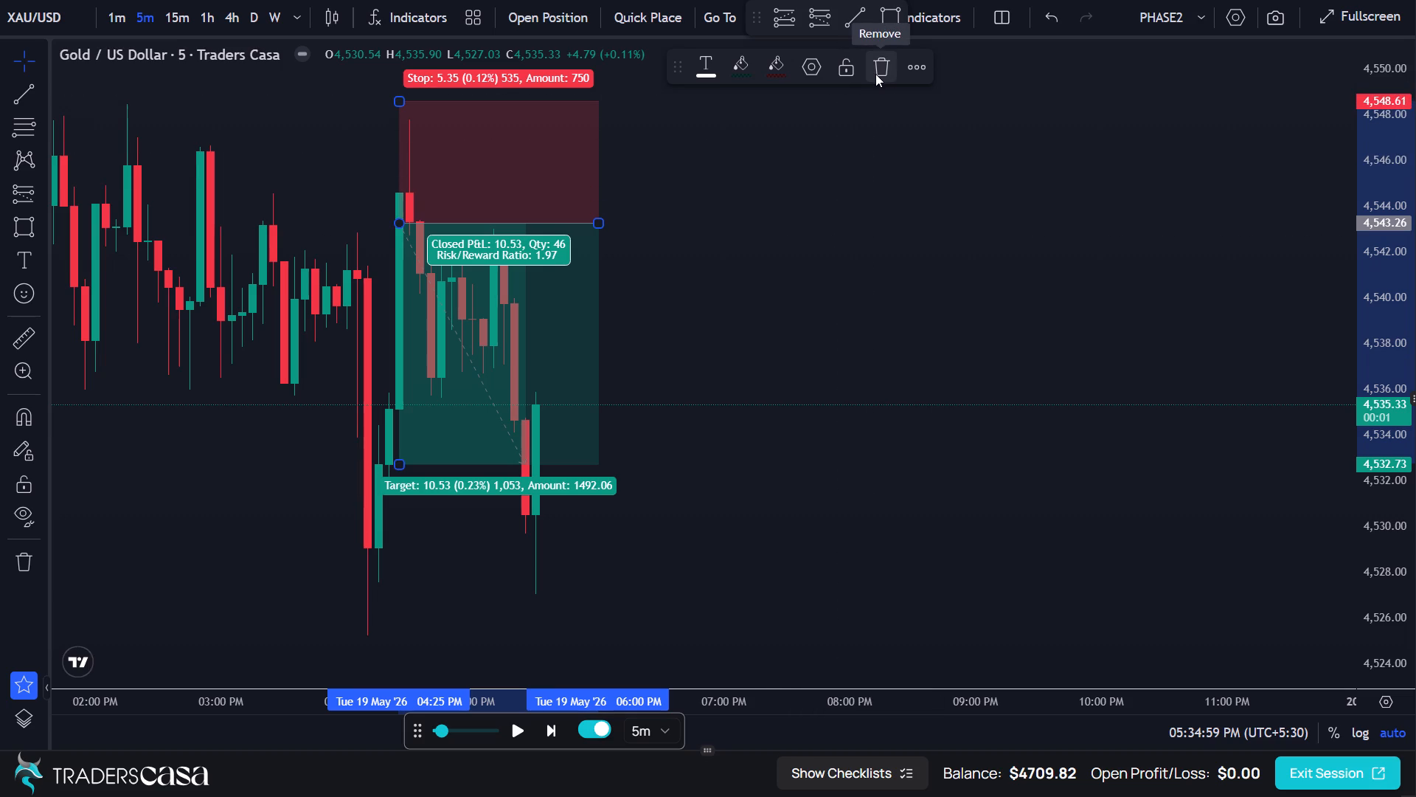
{"action": "left_click", "coordinate": [875, 74]}
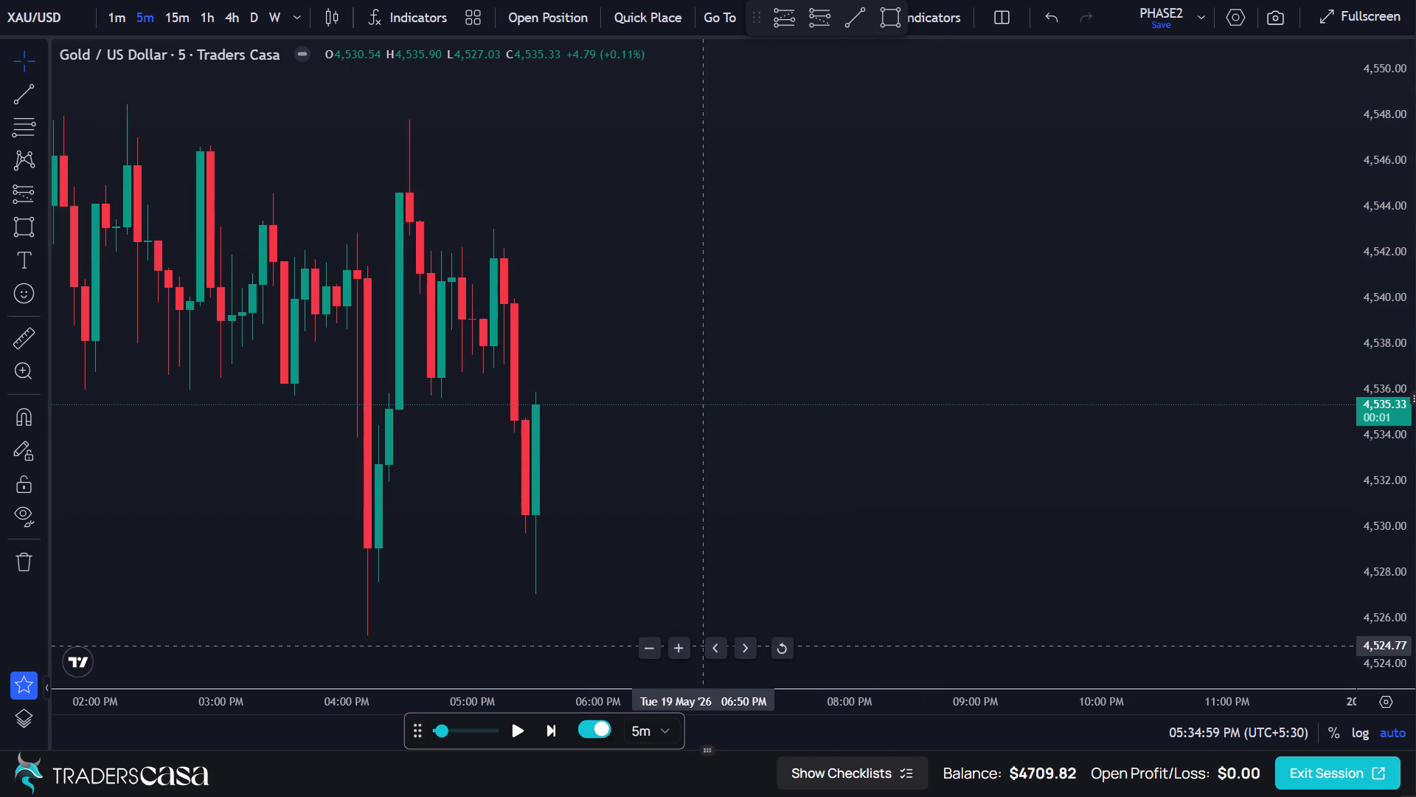
Draw a rectangle zone starting at the 05:10 PM candle, from its high at 4,543.08 down to about 4,537.
{"action": "scroll", "coordinate": [701, 646], "scroll_direction": "up", "scroll_amount": 1}
{"action": "scroll", "coordinate": [701, 646], "scroll_direction": "down", "scroll_amount": 2}
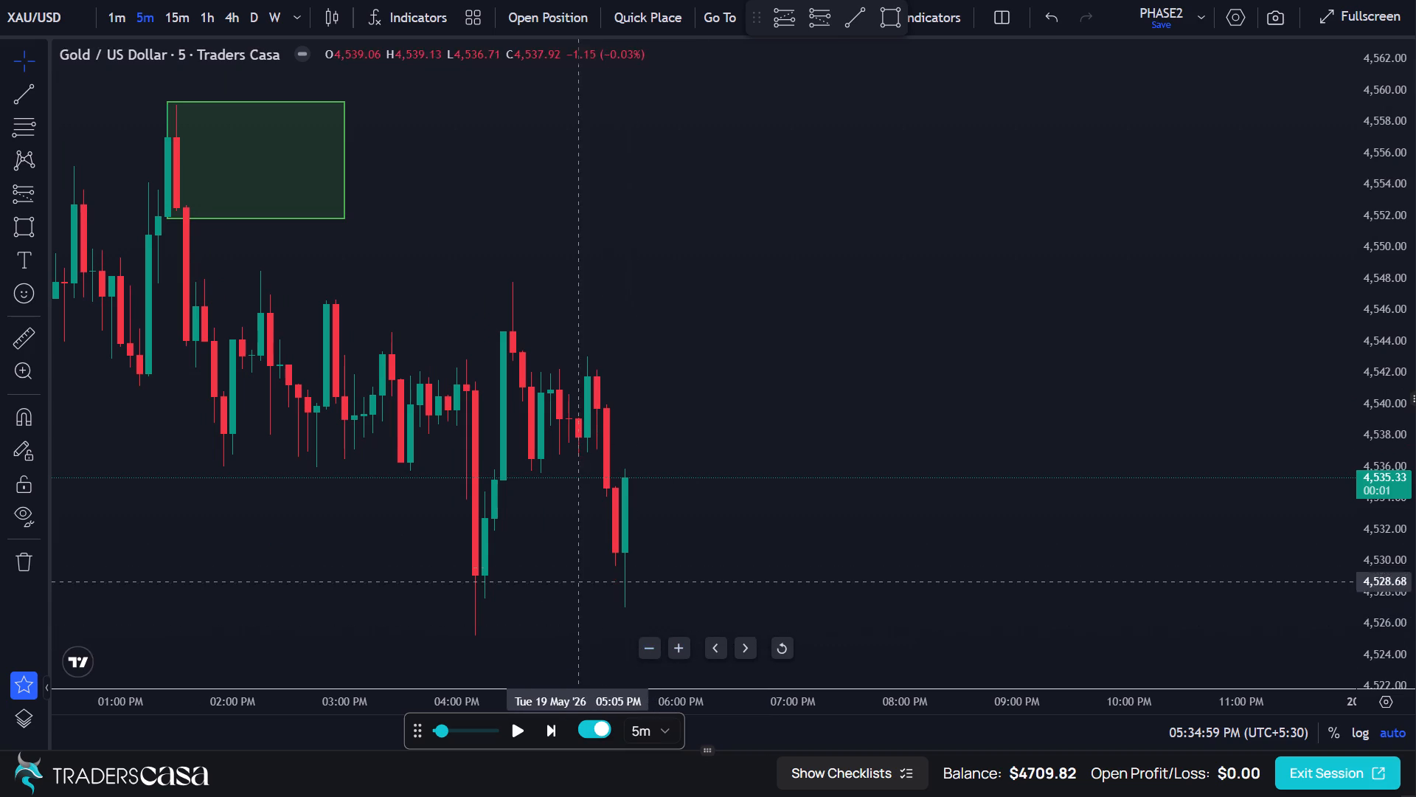
{"action": "left_click", "coordinate": [34, 213]}
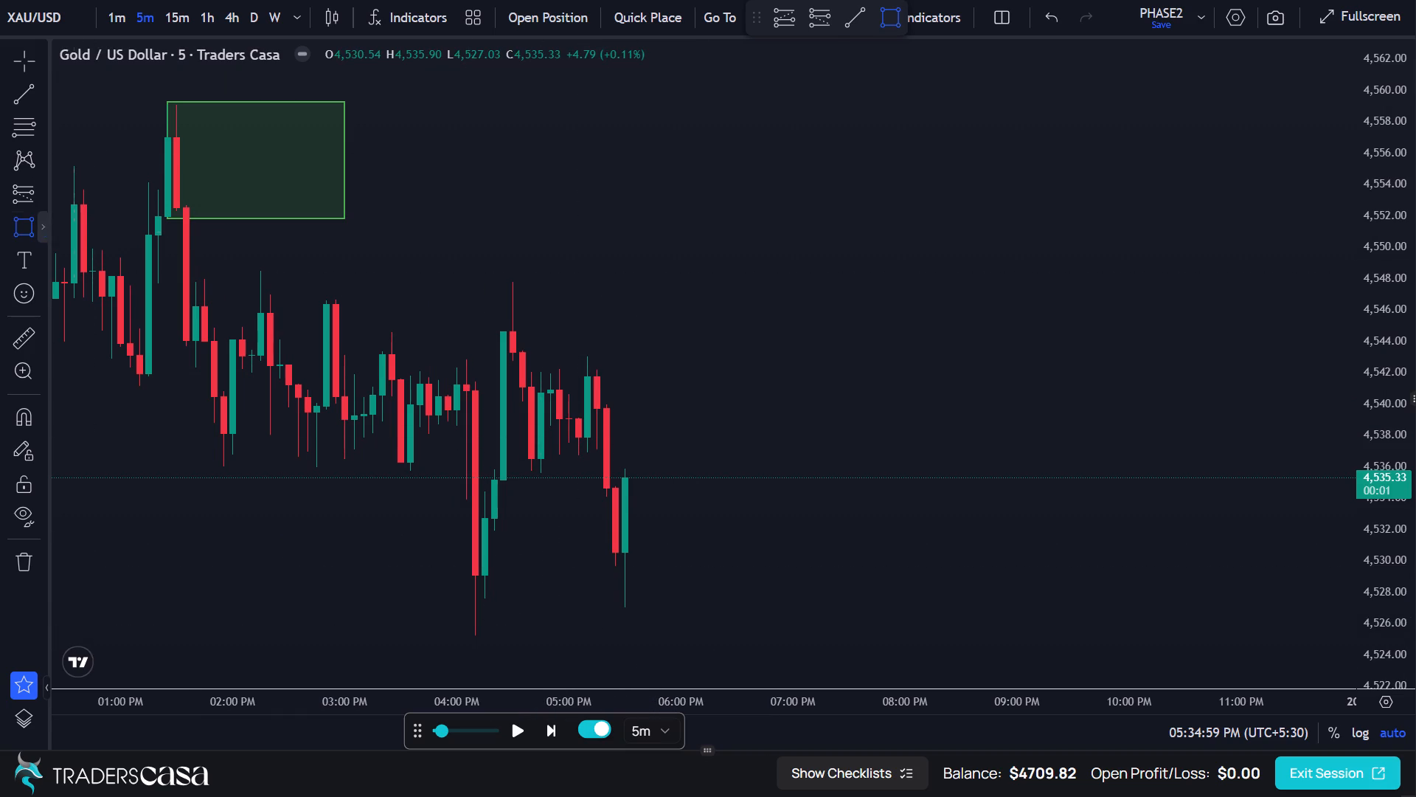
{"action": "left_click", "coordinate": [589, 356]}
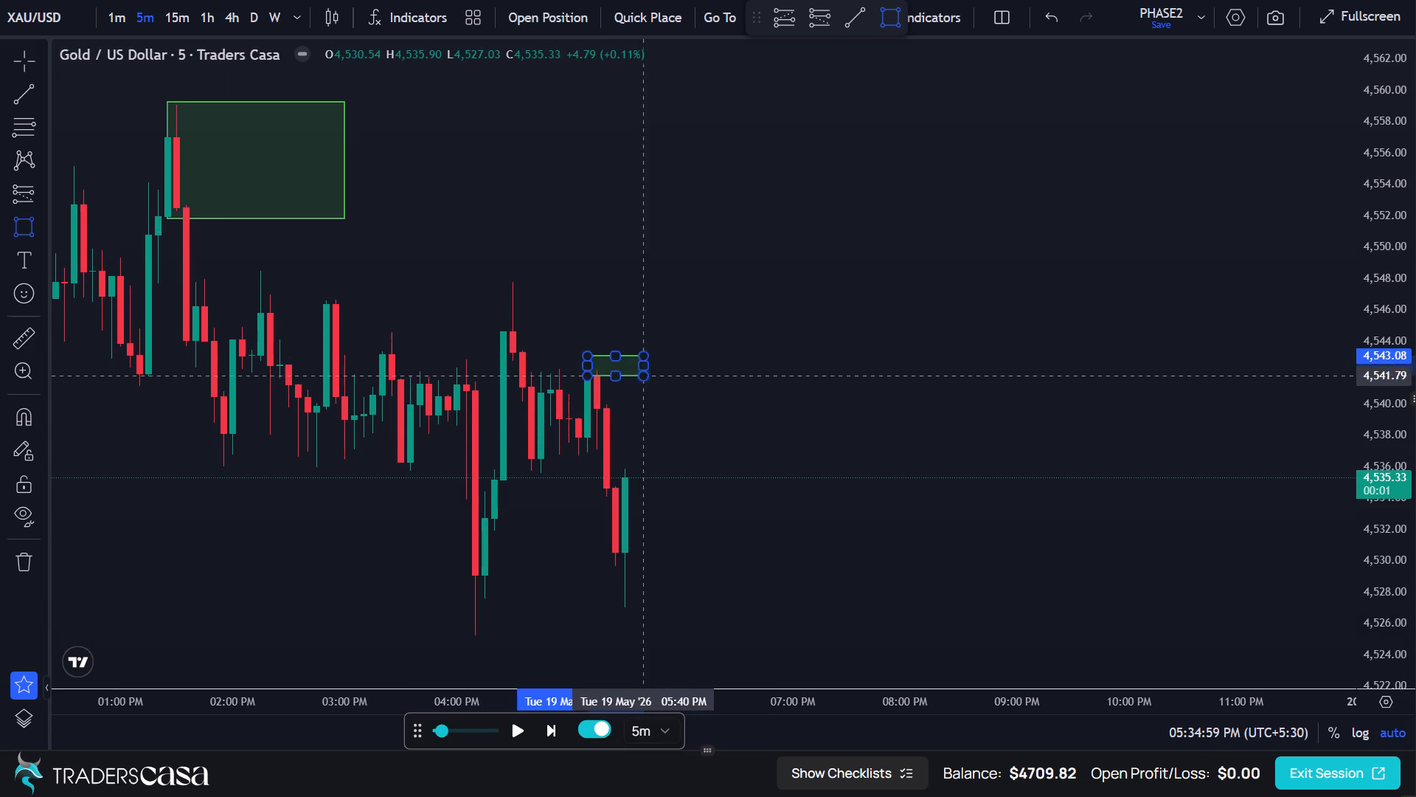
{"action": "left_click", "coordinate": [749, 450]}
{"action": "left_click", "coordinate": [779, 455]}
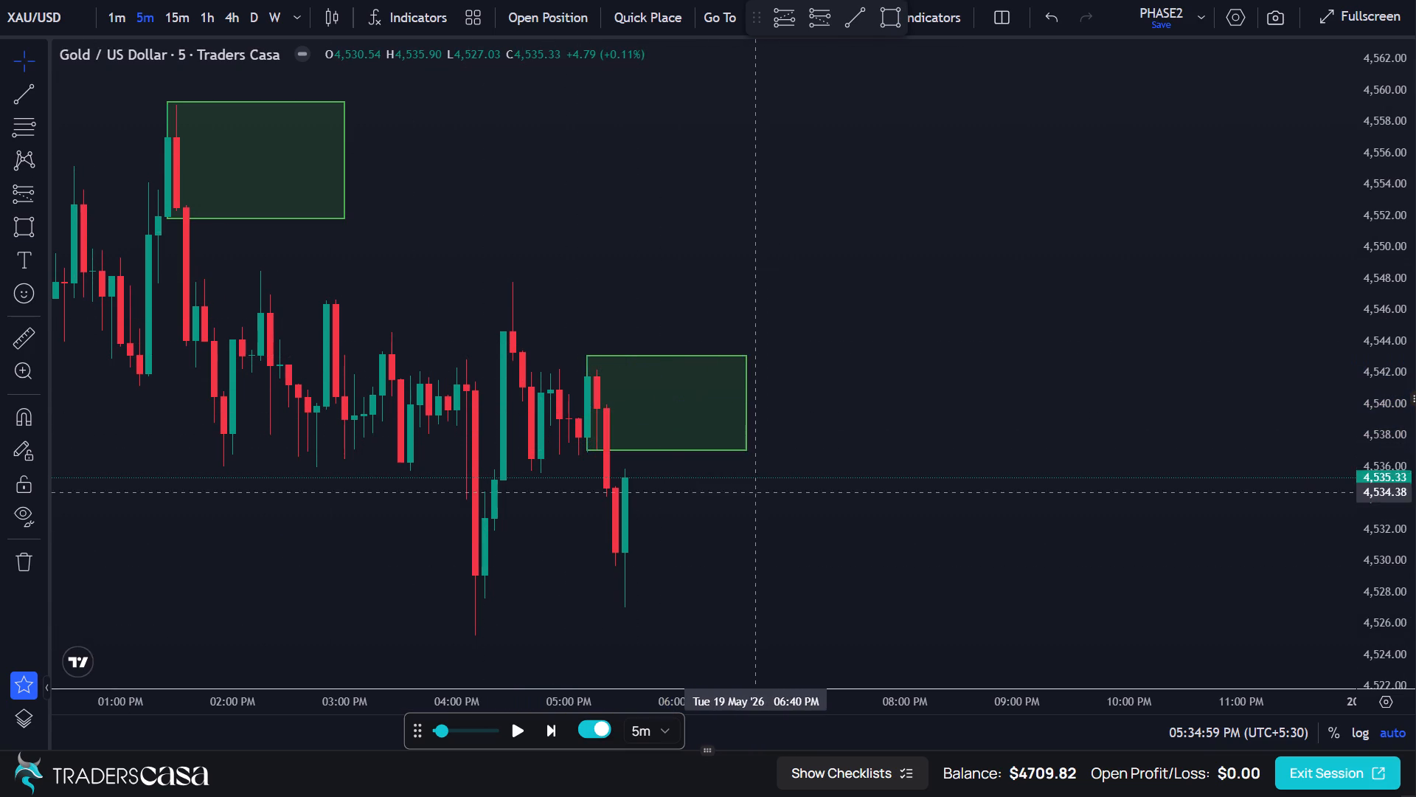
Advance the replay to the 05:45 PM candle so that price trades back into the new zone.
{"action": "left_click", "coordinate": [552, 724]}
{"action": "left_click", "coordinate": [552, 724]}
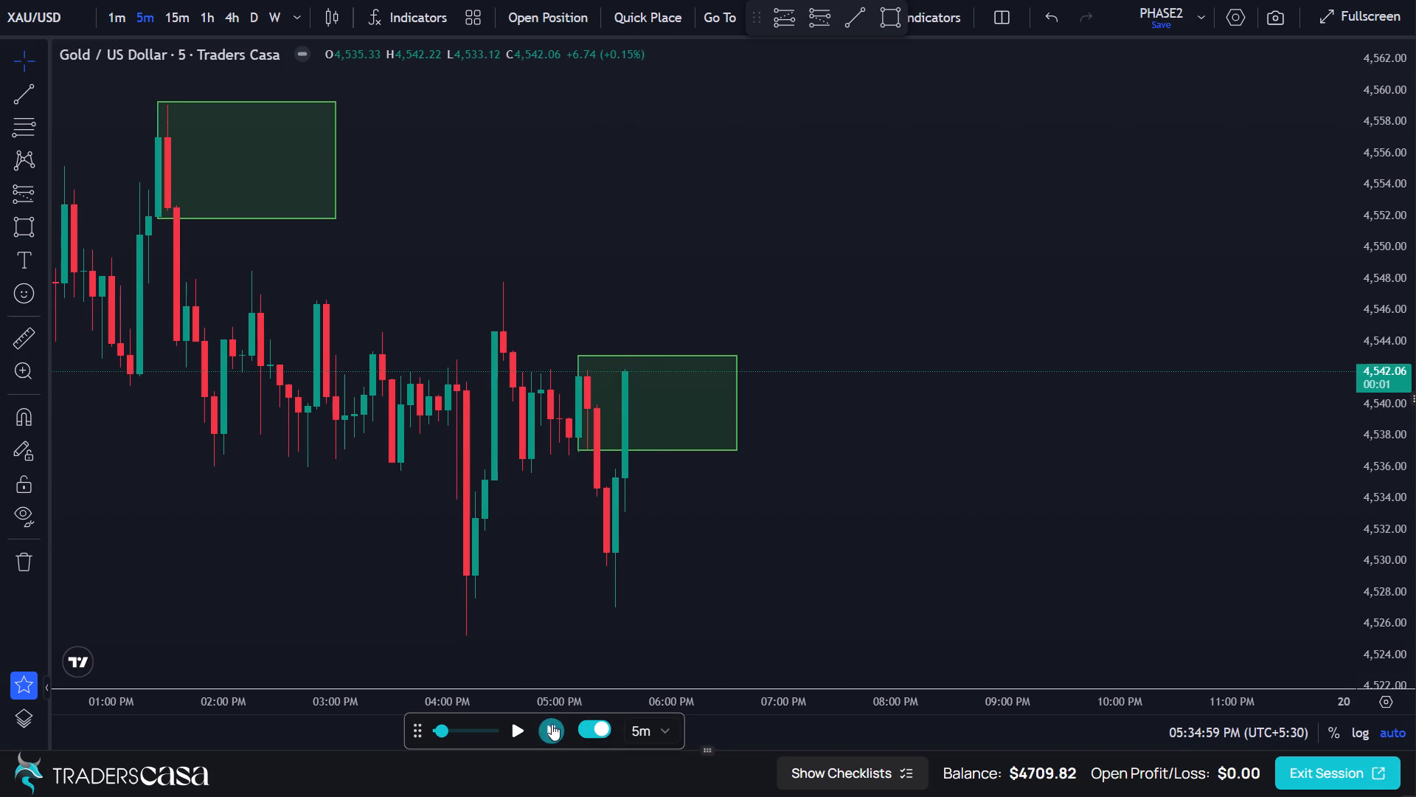
{"action": "left_click", "coordinate": [552, 724]}
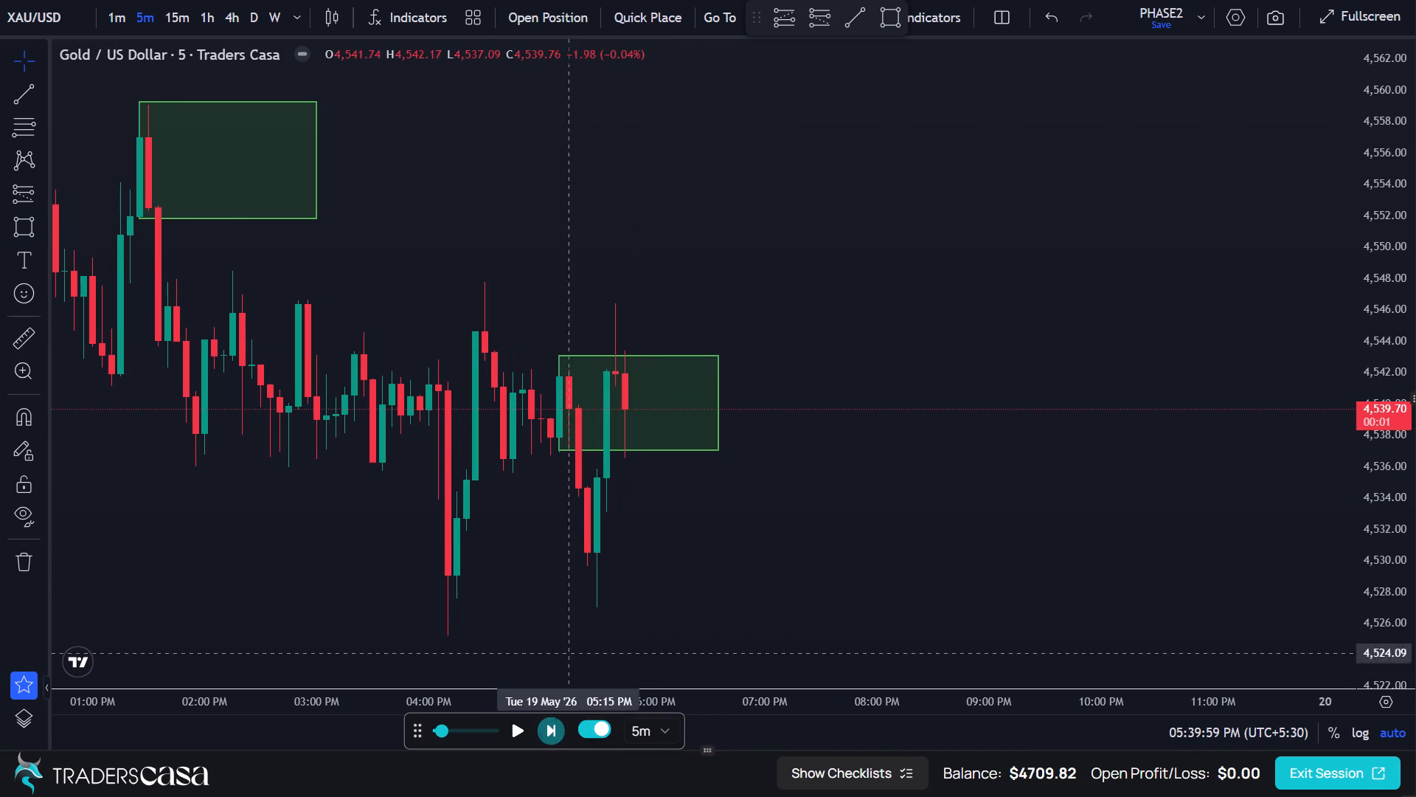
Draw a short position from the 05:45 PM candle with entry 4,539.61, stop 4,544.44 and target 4,529.97.
{"action": "scroll", "coordinate": [593, 455], "scroll_direction": "up", "scroll_amount": 1}
{"action": "scroll", "coordinate": [593, 455], "scroll_direction": "down", "scroll_amount": 1}
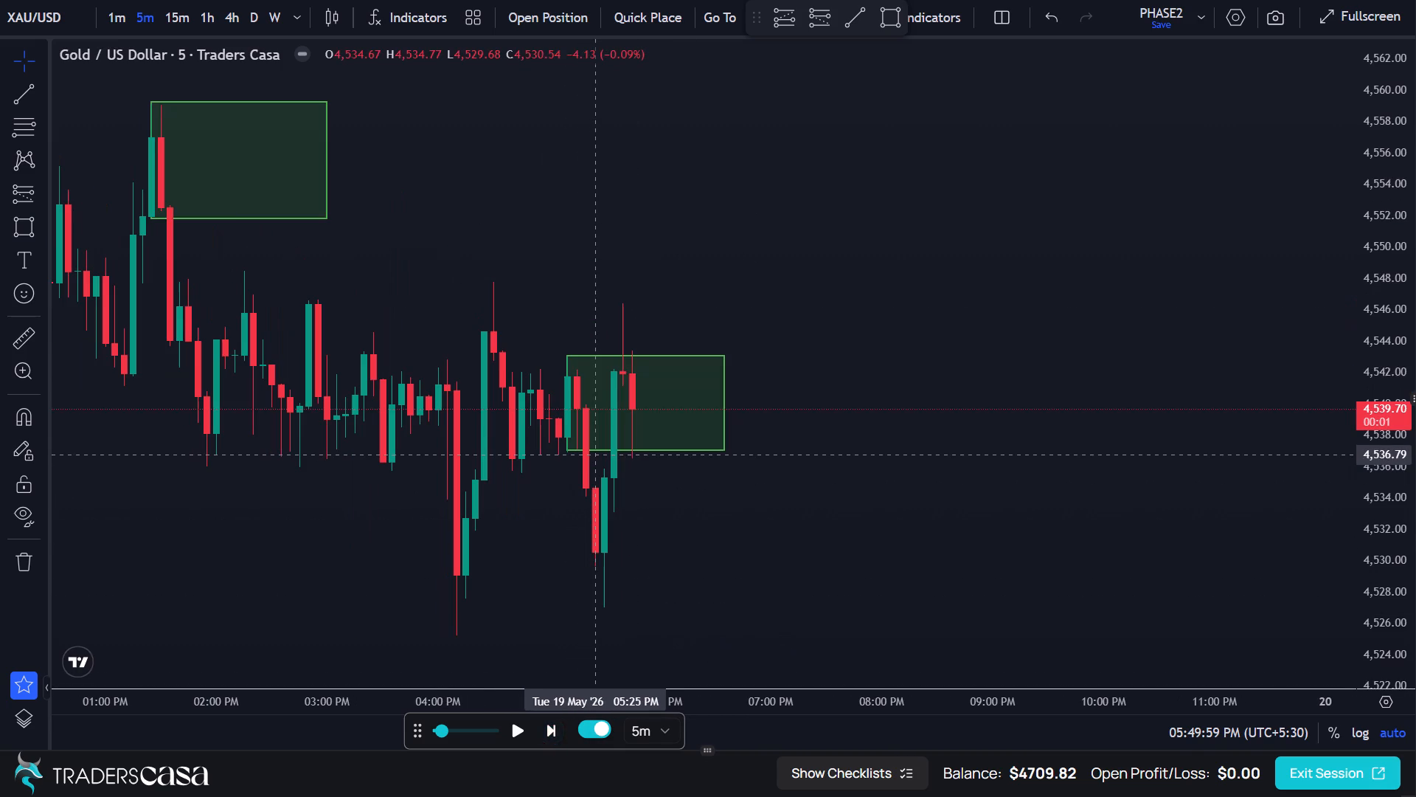
{"action": "left_click", "coordinate": [33, 193]}
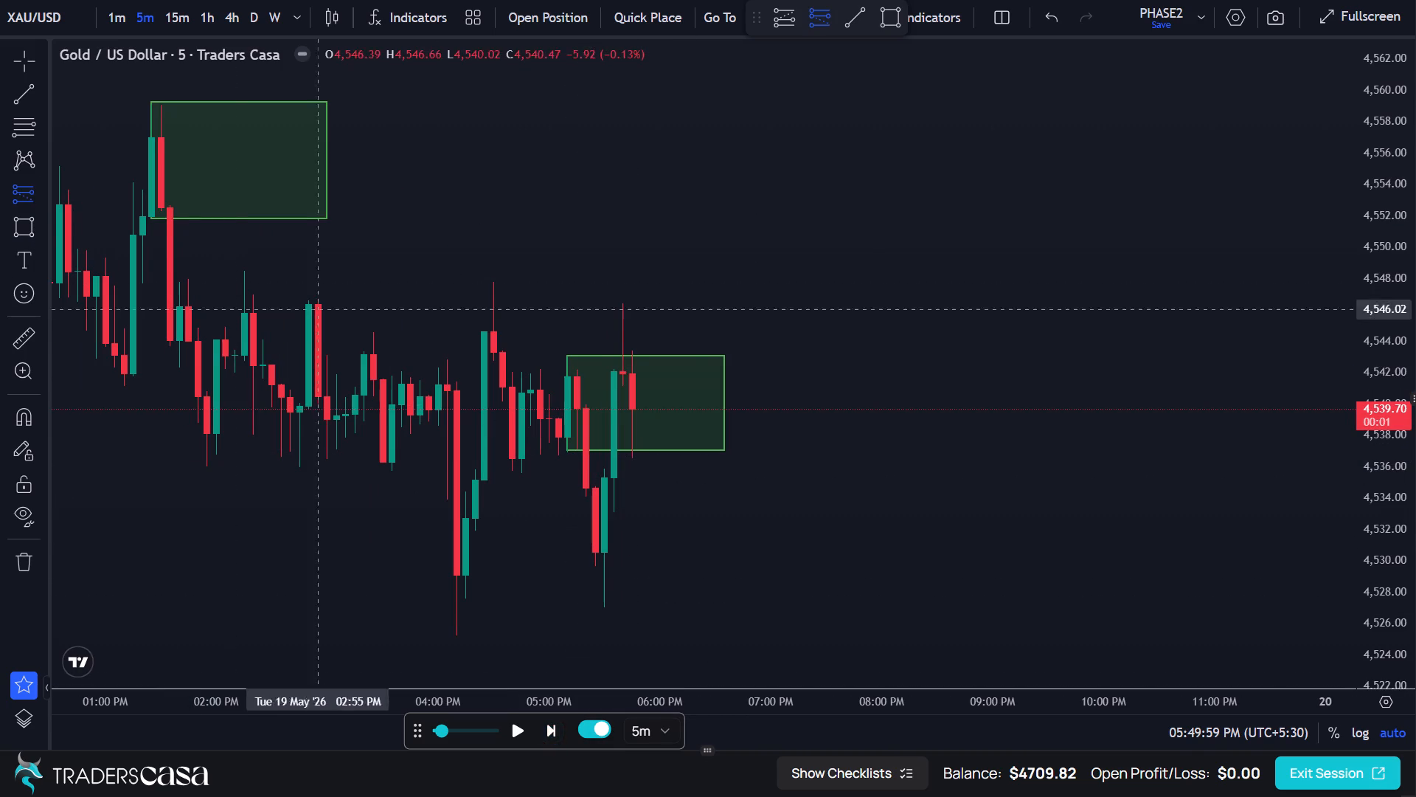
{"action": "left_click", "coordinate": [632, 410]}
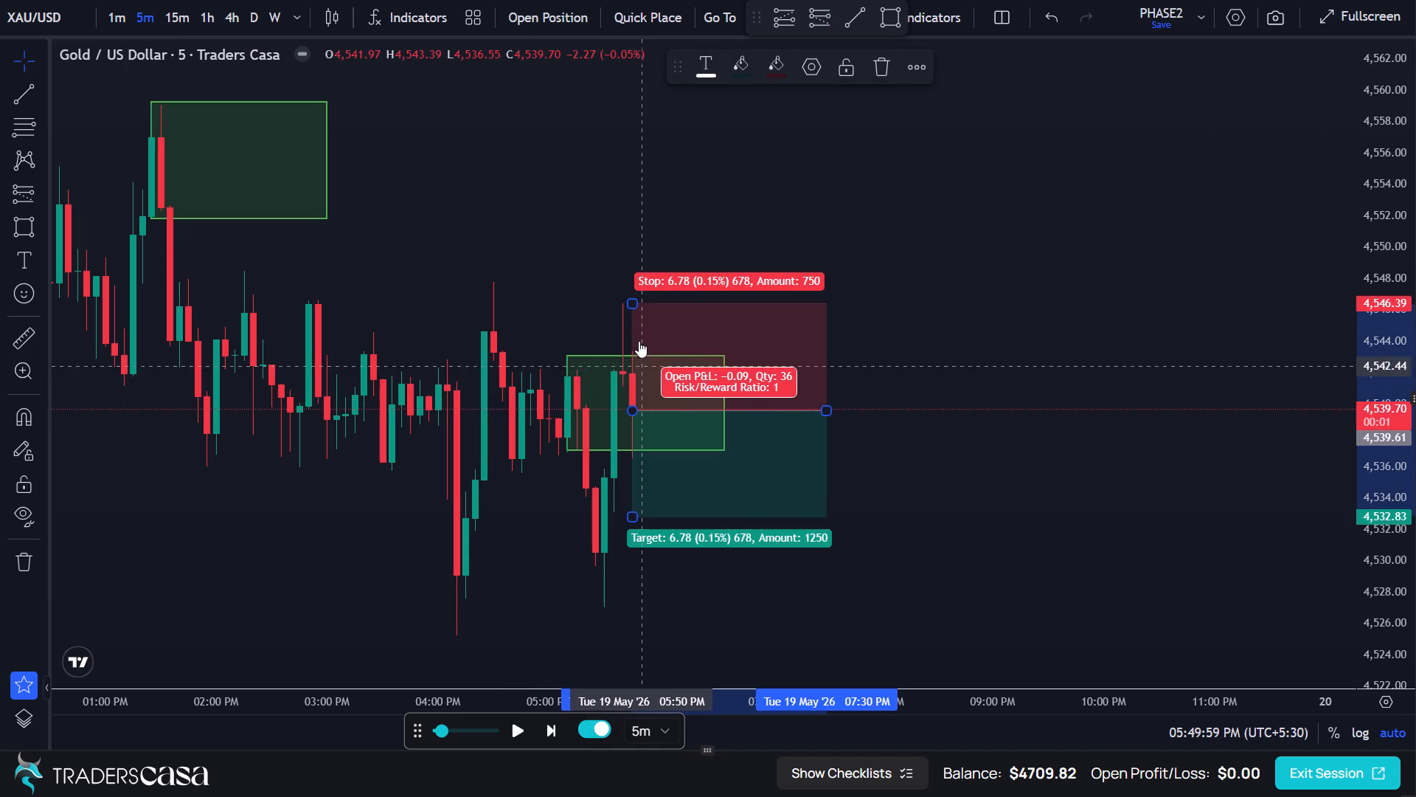
{"action": "left_click_drag", "start_coordinate": [639, 306], "coordinate": [639, 311]}
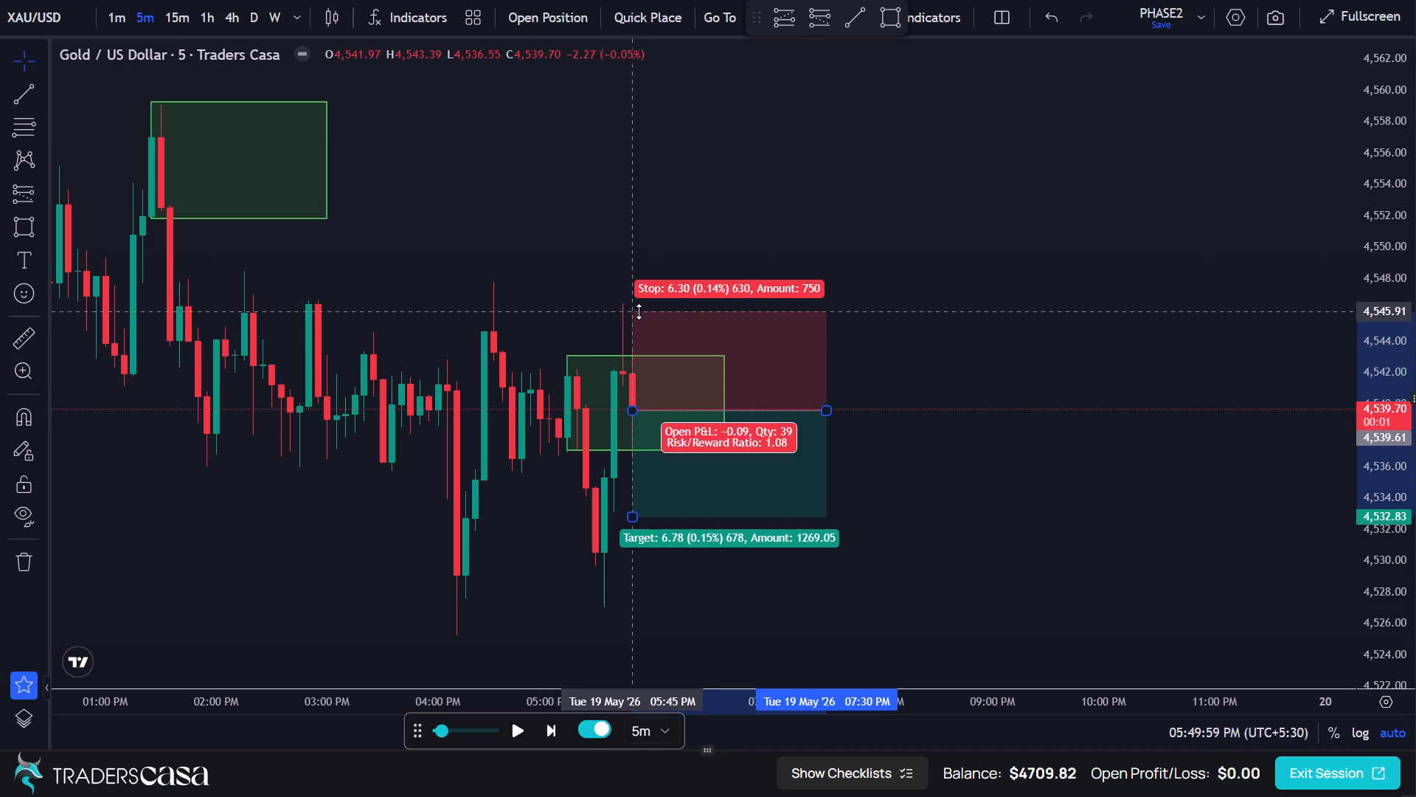
{"action": "left_click_drag", "start_coordinate": [639, 311], "coordinate": [636, 334]}
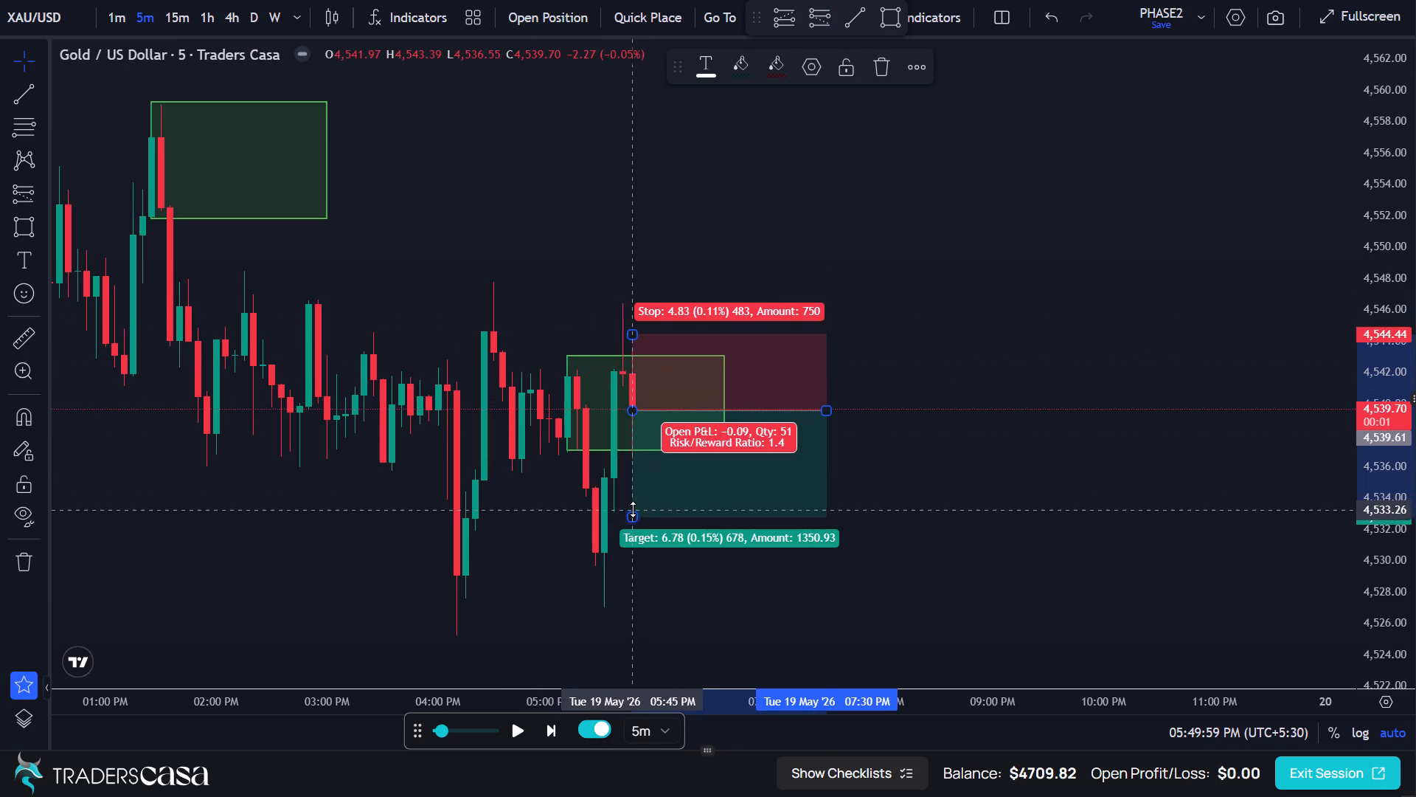
{"action": "left_click_drag", "start_coordinate": [633, 509], "coordinate": [631, 560]}
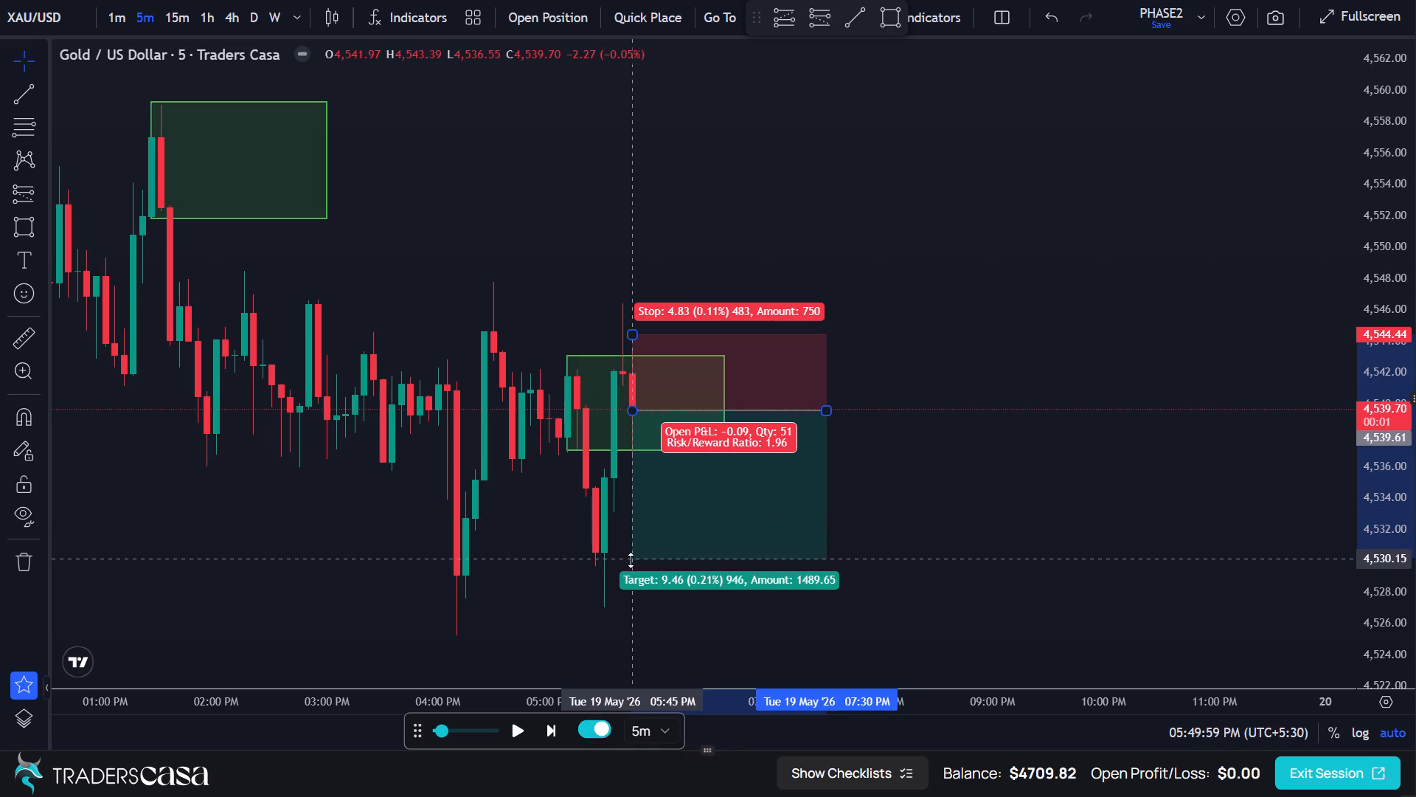
{"action": "left_click_drag", "start_coordinate": [631, 560], "coordinate": [631, 562]}
{"action": "left_click", "coordinate": [984, 535]}
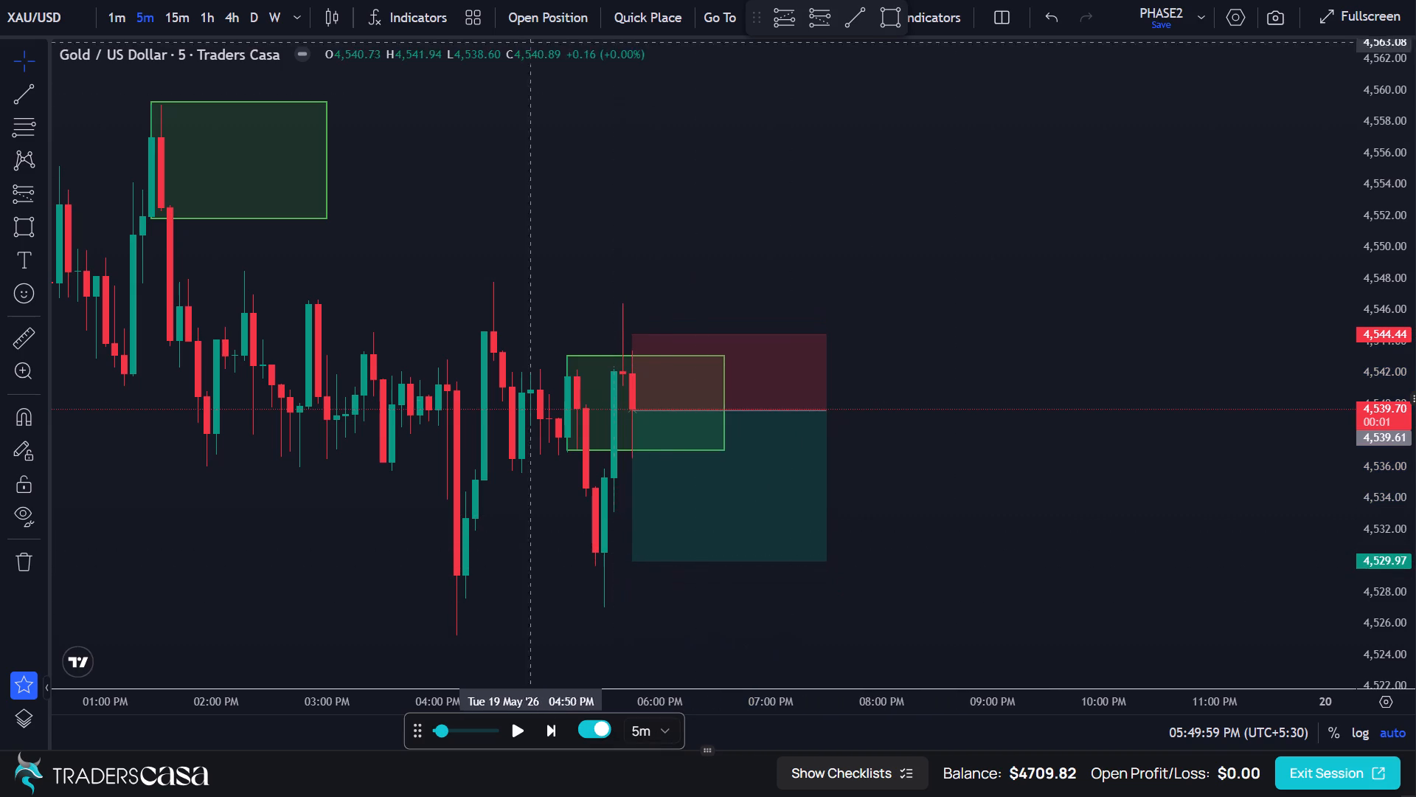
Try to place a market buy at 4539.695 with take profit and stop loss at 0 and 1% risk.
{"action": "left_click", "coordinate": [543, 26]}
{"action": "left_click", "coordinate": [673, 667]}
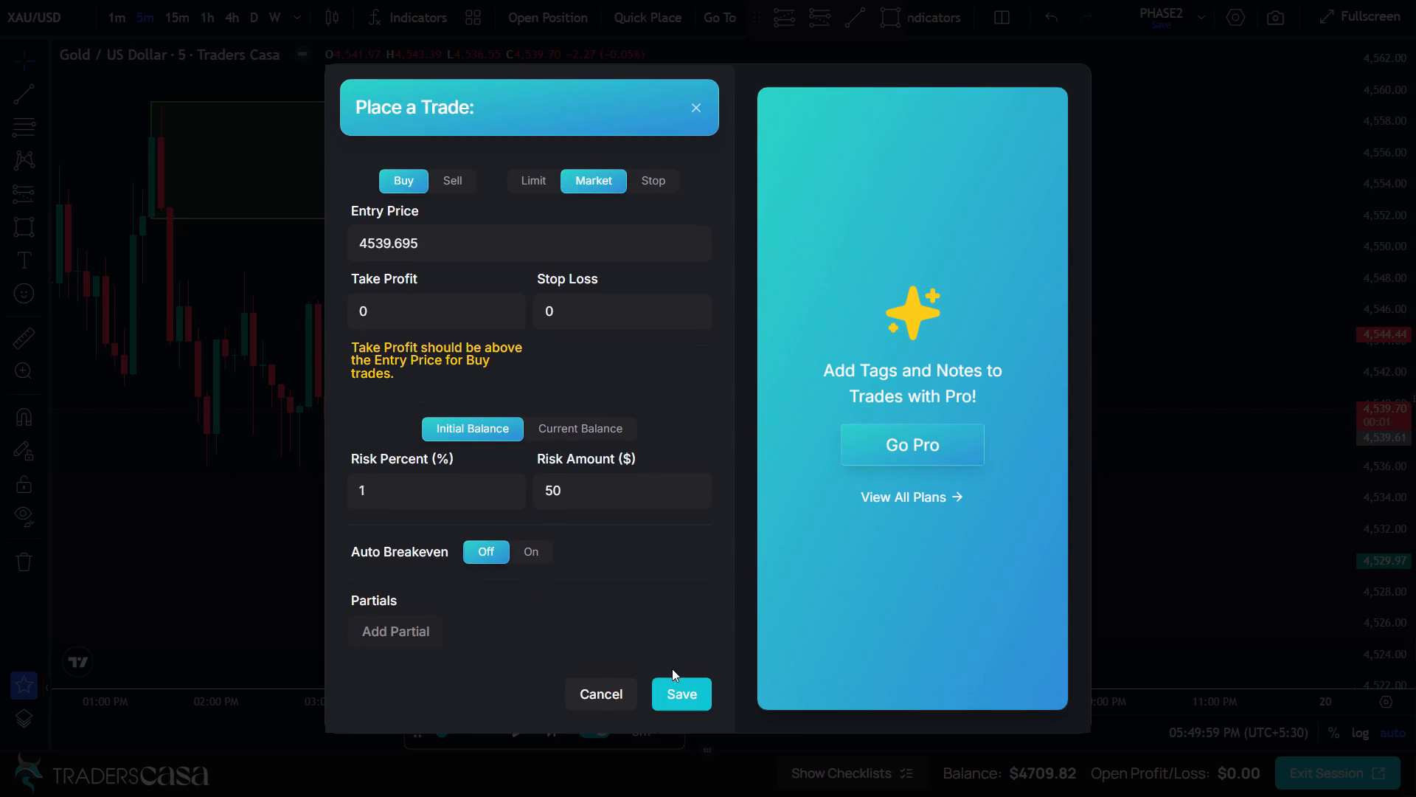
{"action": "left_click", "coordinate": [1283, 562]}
Move the short position drawing up to entry 4,539.73, stop 4,544.56 and target 4,530.09.
{"action": "left_click", "coordinate": [760, 492]}
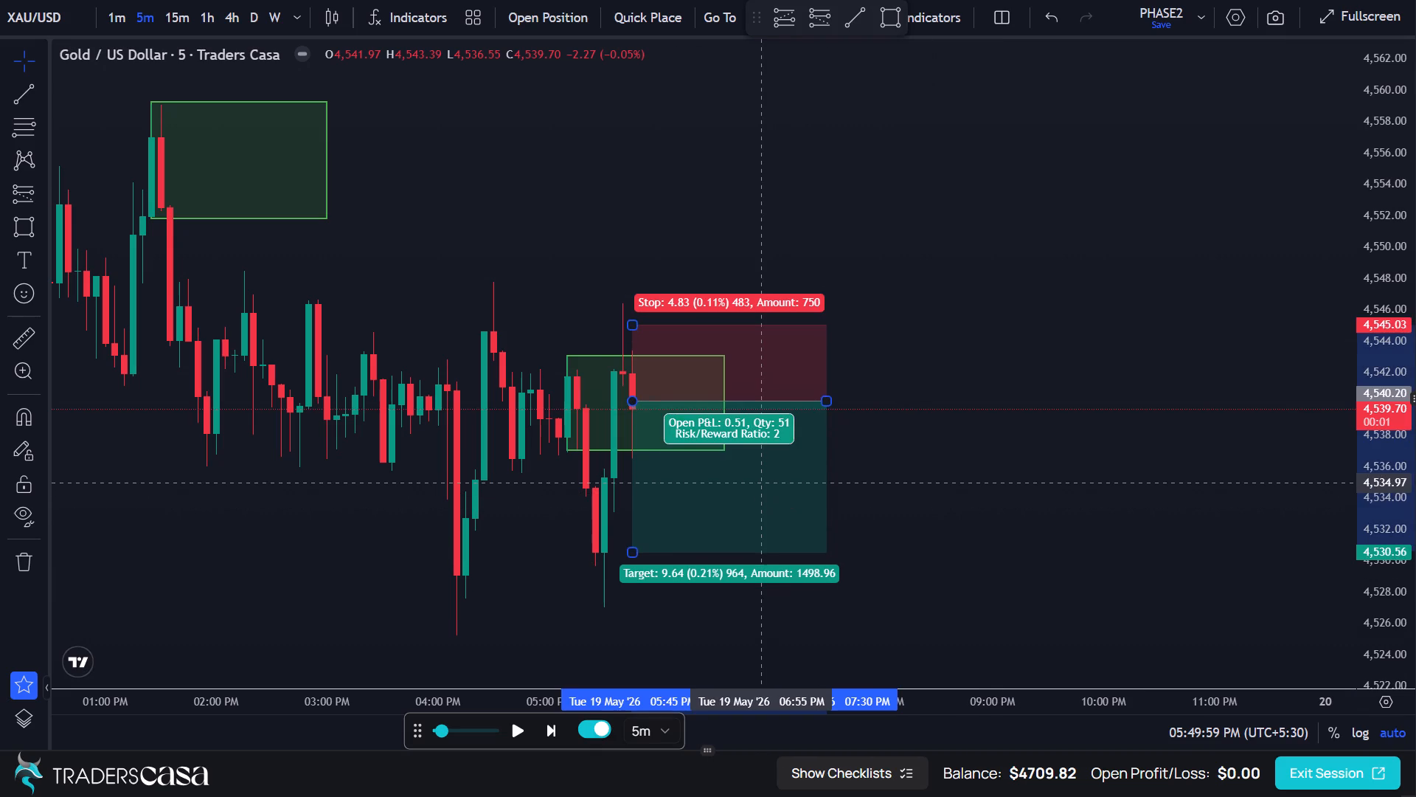
Place a sell order at 4539.73 with take profit 4530.09 and stop loss 4544.56, risking $50.
{"action": "left_click", "coordinate": [560, 17]}
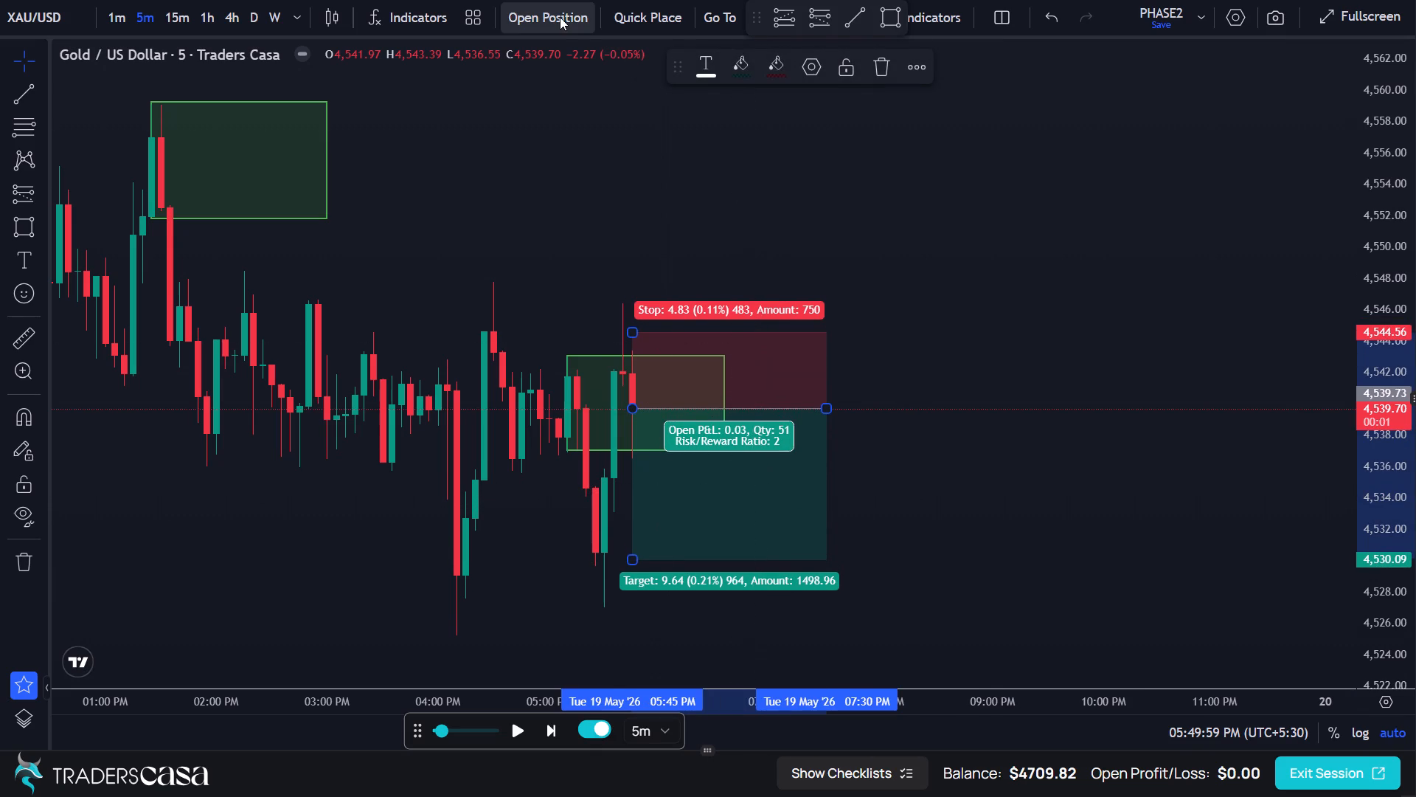
{"action": "left_click", "coordinate": [670, 660]}
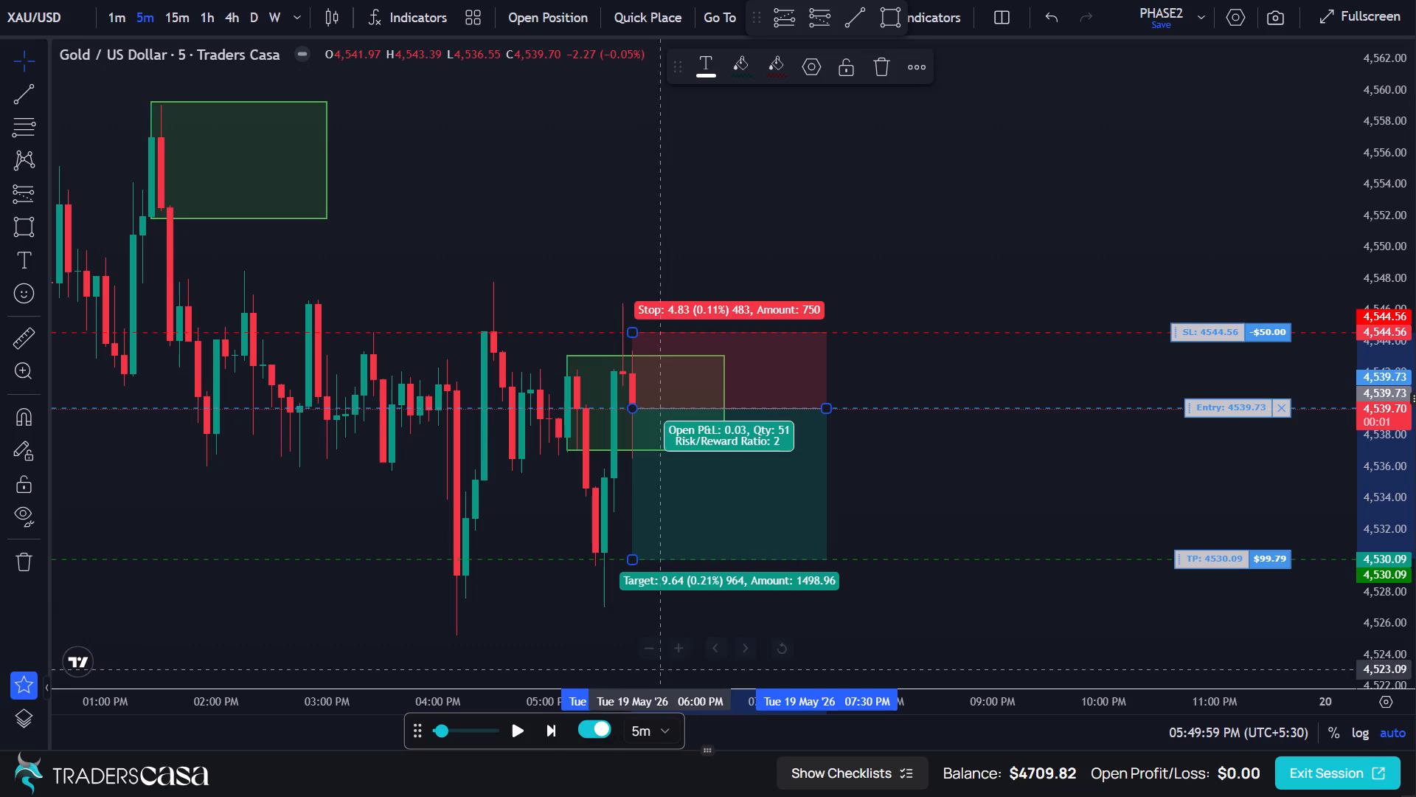
Advance the replay in 5-minute candles until the 4539.73 short trade closes, and dismiss the advertisement.
{"action": "left_click", "coordinate": [552, 718]}
{"action": "left_click", "coordinate": [552, 718]}
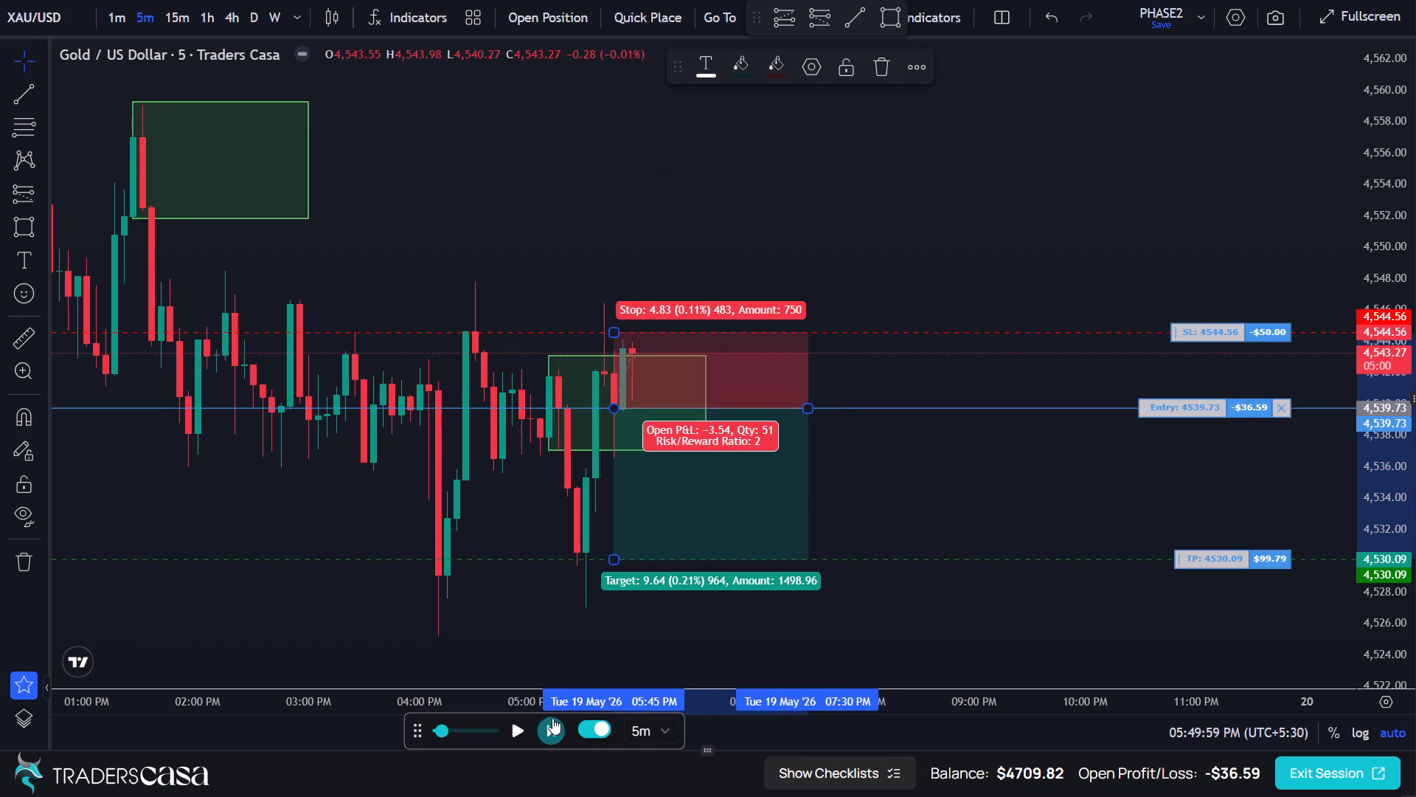
{"action": "left_click", "coordinate": [552, 718]}
{"action": "left_click", "coordinate": [668, 491]}
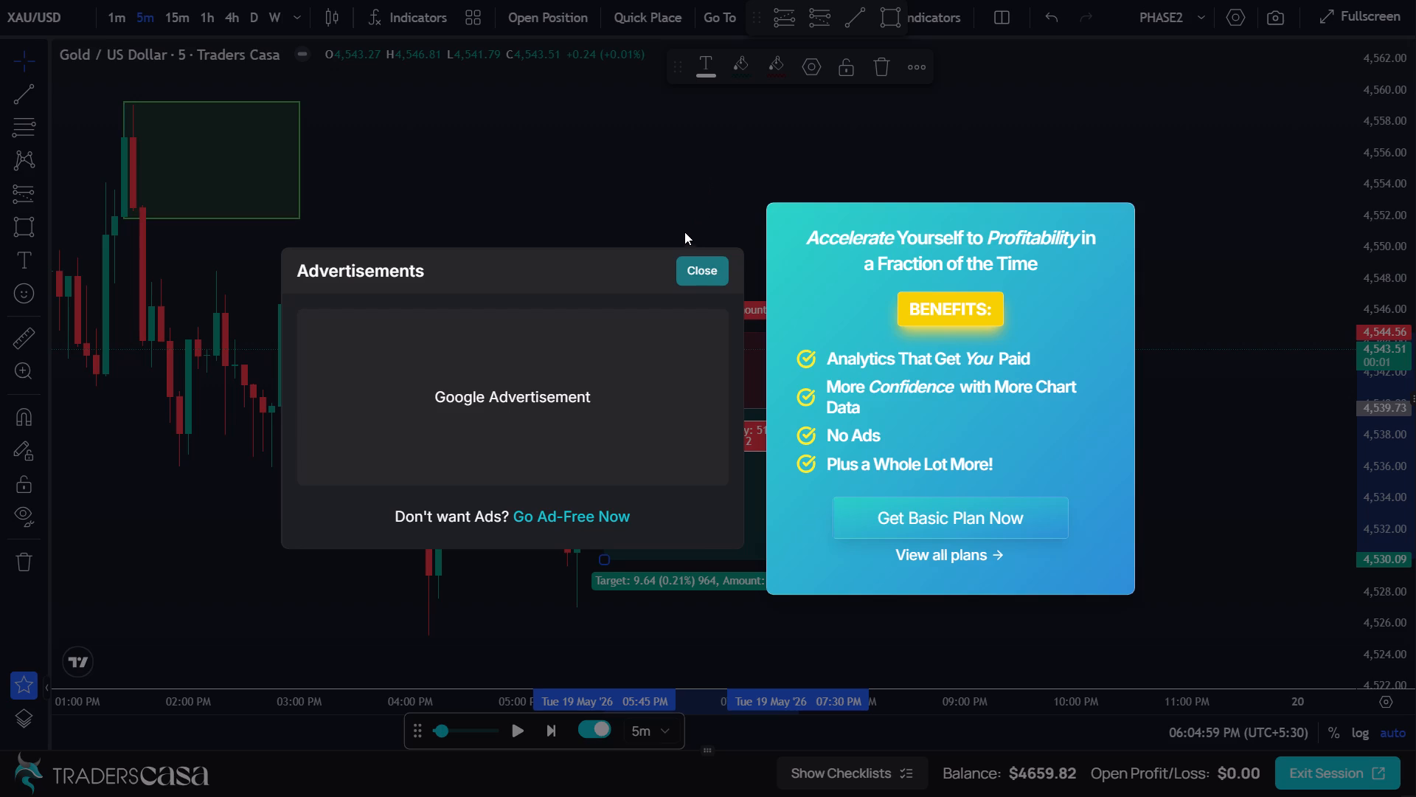
{"action": "left_click", "coordinate": [692, 275]}
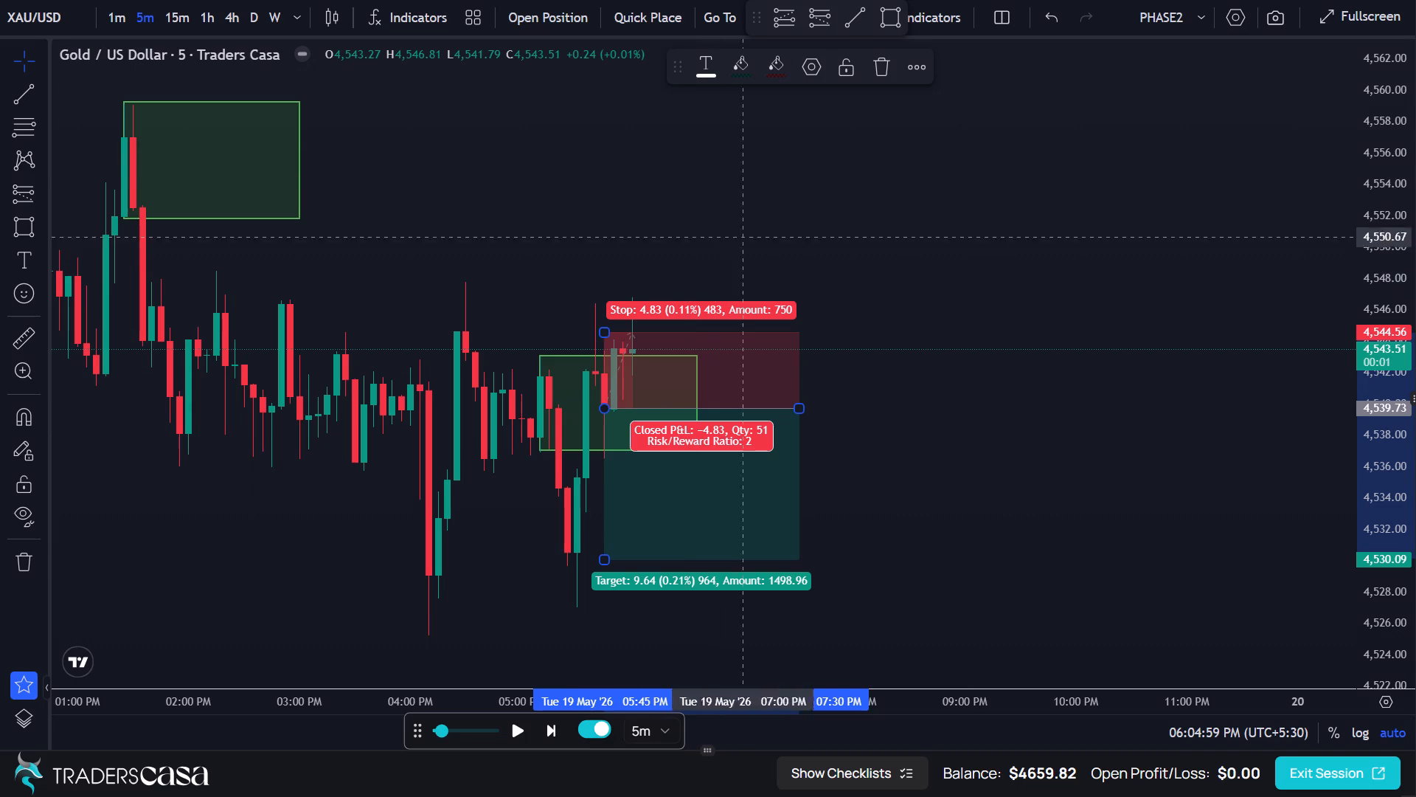
Leave full screen, minimize the browser and launch Kuro from the desktop.
{"action": "left_click", "coordinate": [708, 75]}
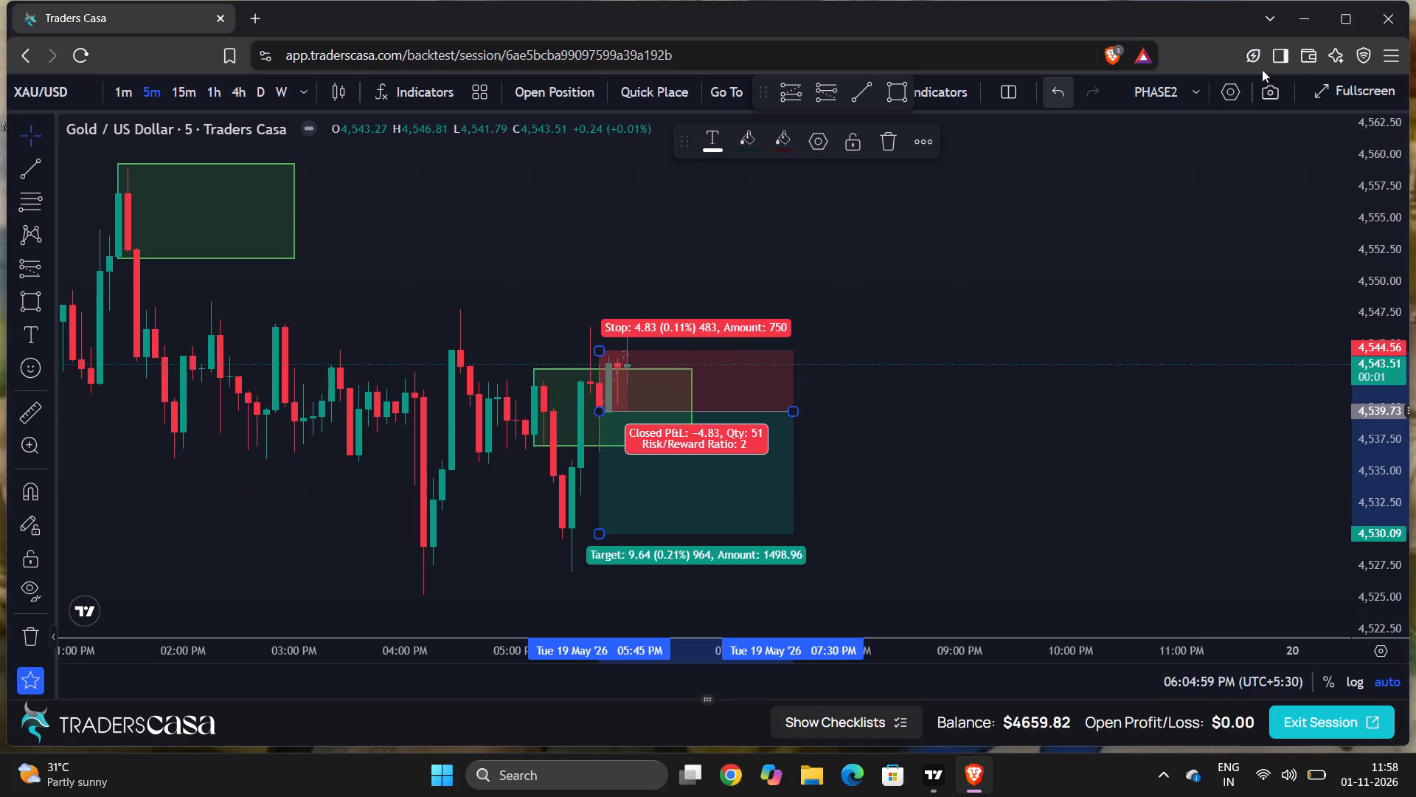
{"action": "left_click", "coordinate": [1292, 27]}
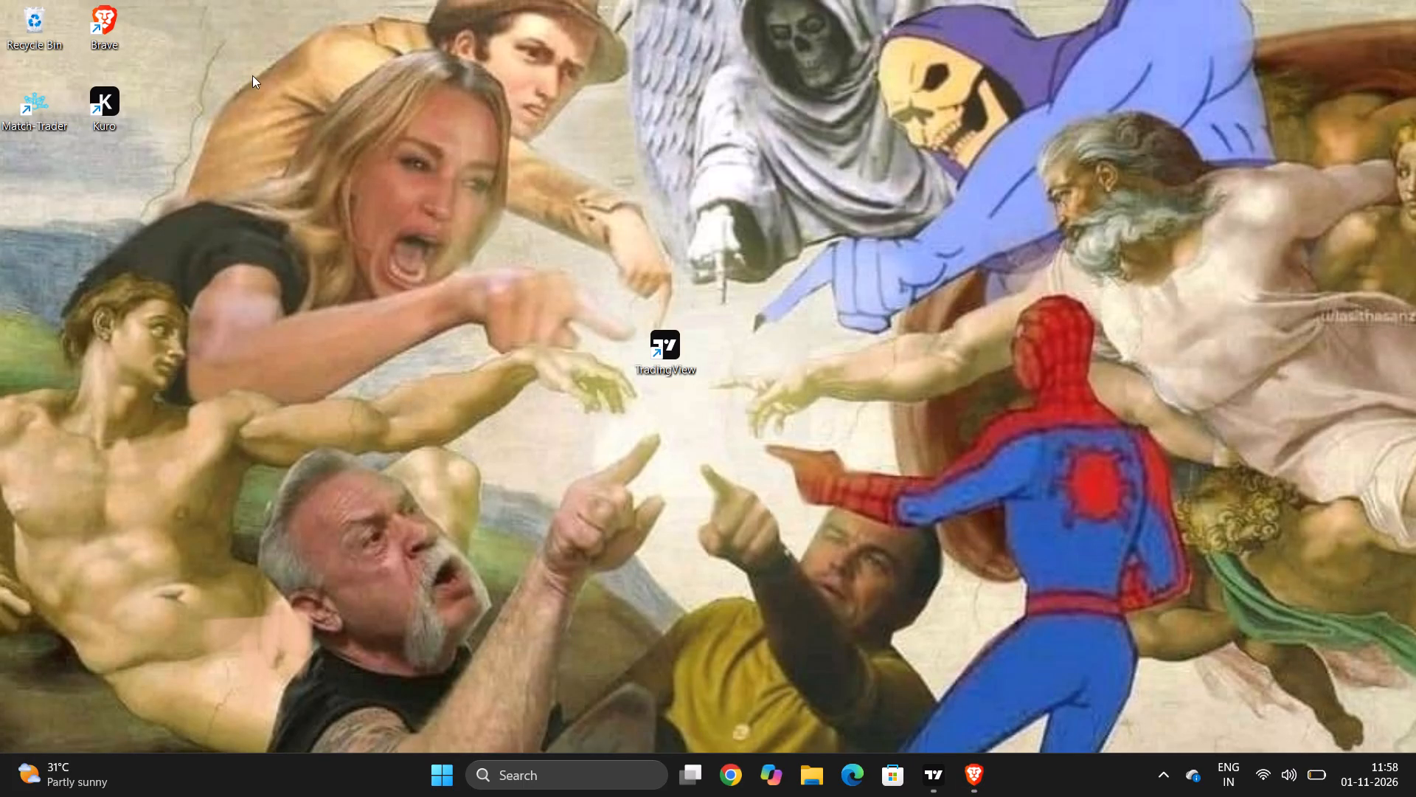
{"action": "double_click", "coordinate": [104, 91]}
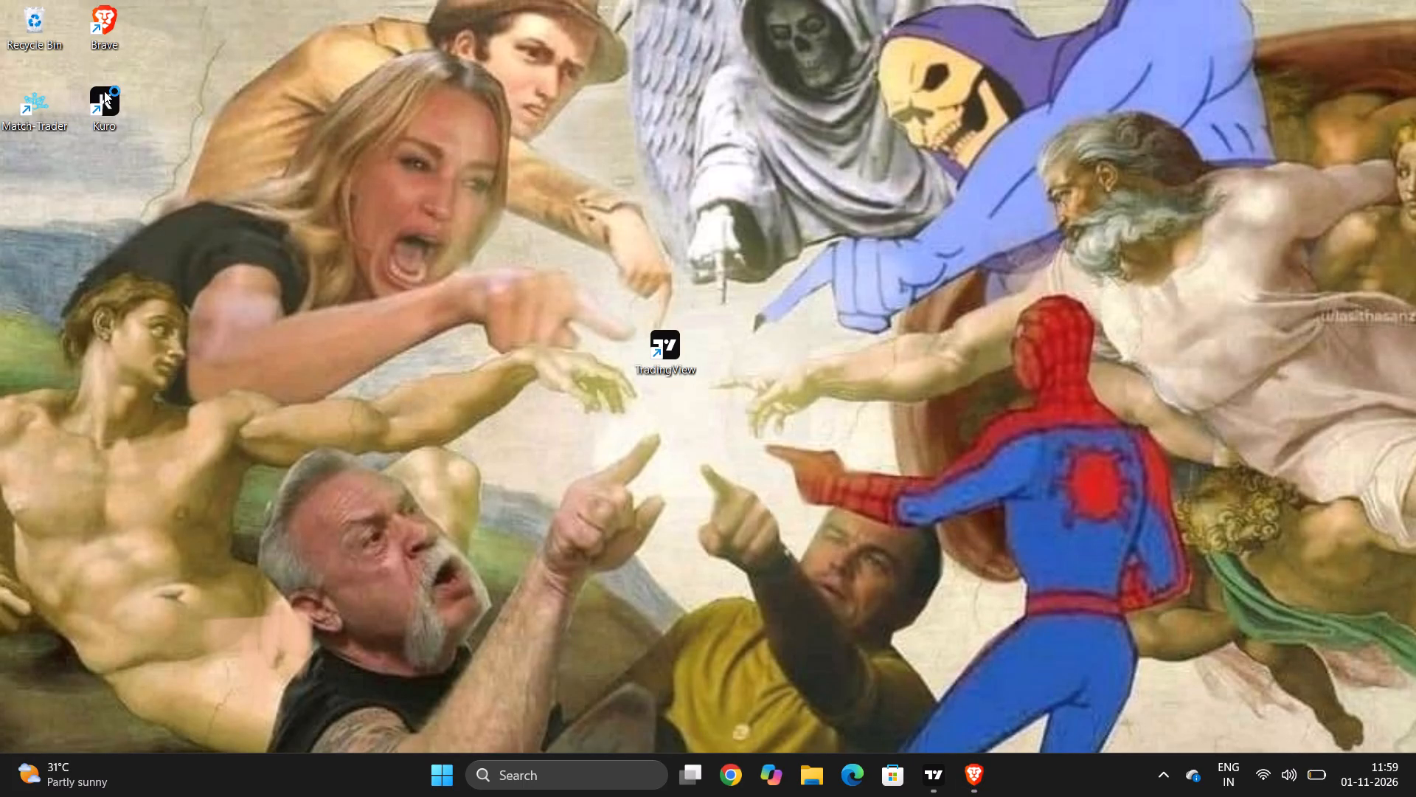
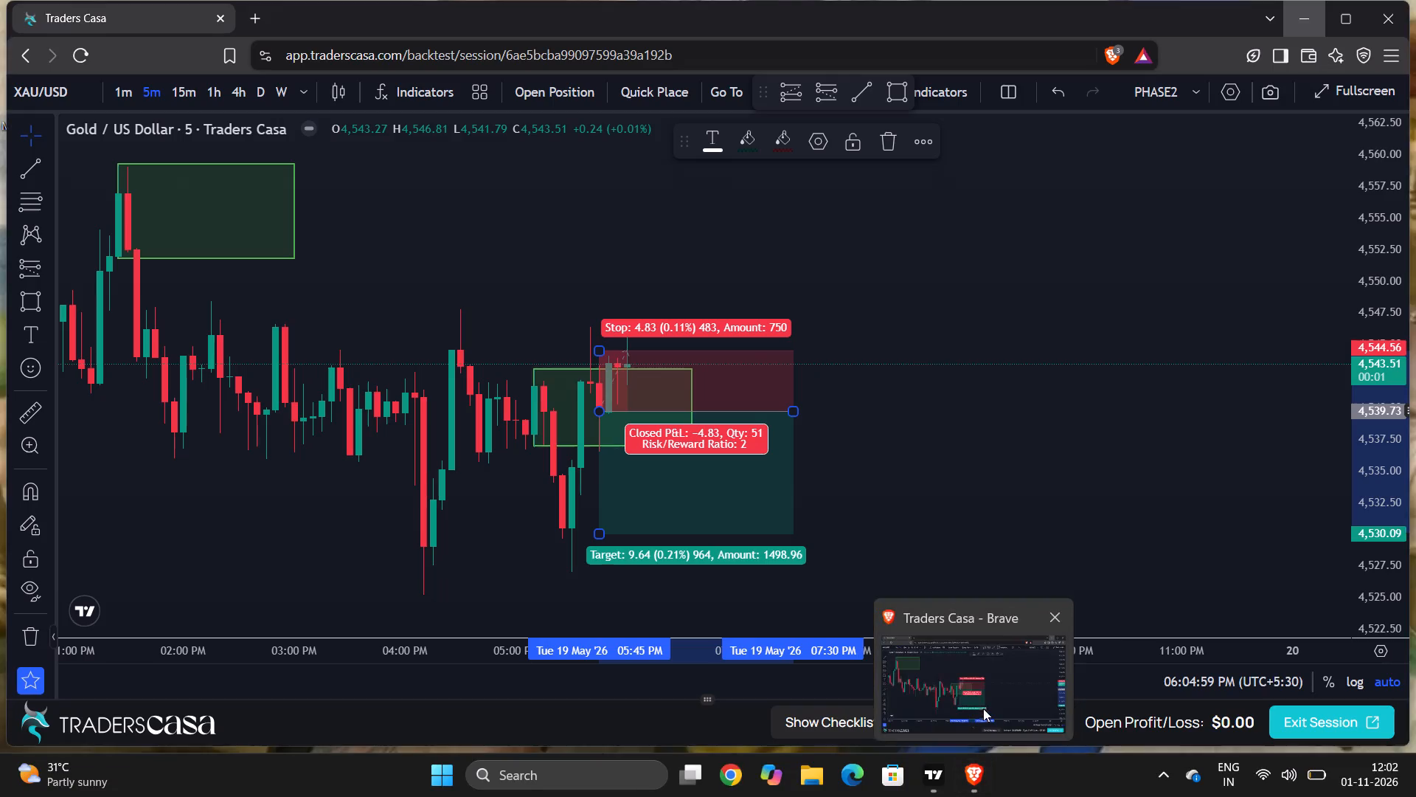
Switch back to Brave and delete the short position drawing with entry 4,539.73 from the XAU/USD chart.
{"action": "left_click", "coordinate": [983, 699]}
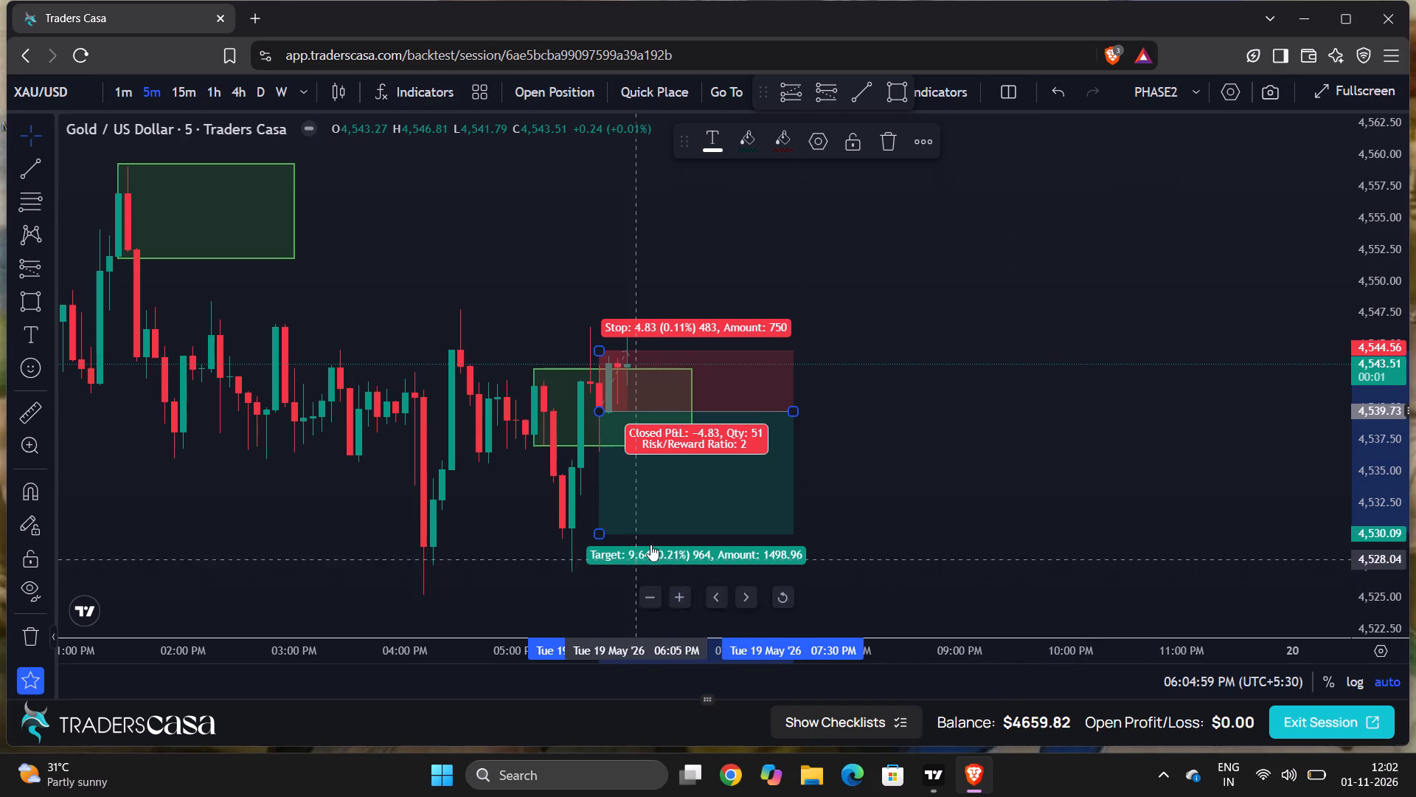
{"action": "left_click", "coordinate": [695, 491]}
{"action": "left_click", "coordinate": [898, 153]}
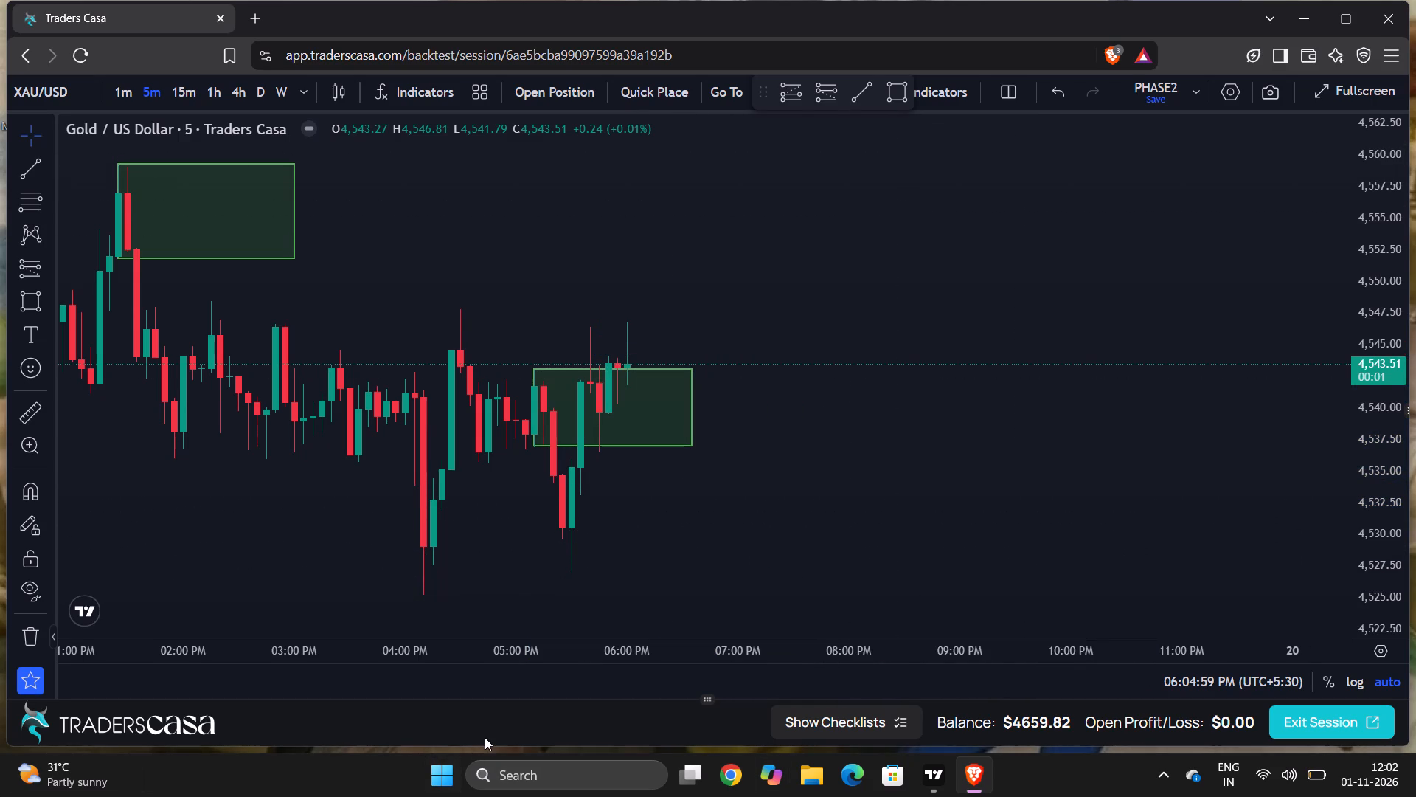
Show the browser in full screen and delete the green zone rectangle that starts at 05:10 PM.
{"action": "key", "text": "F11"}
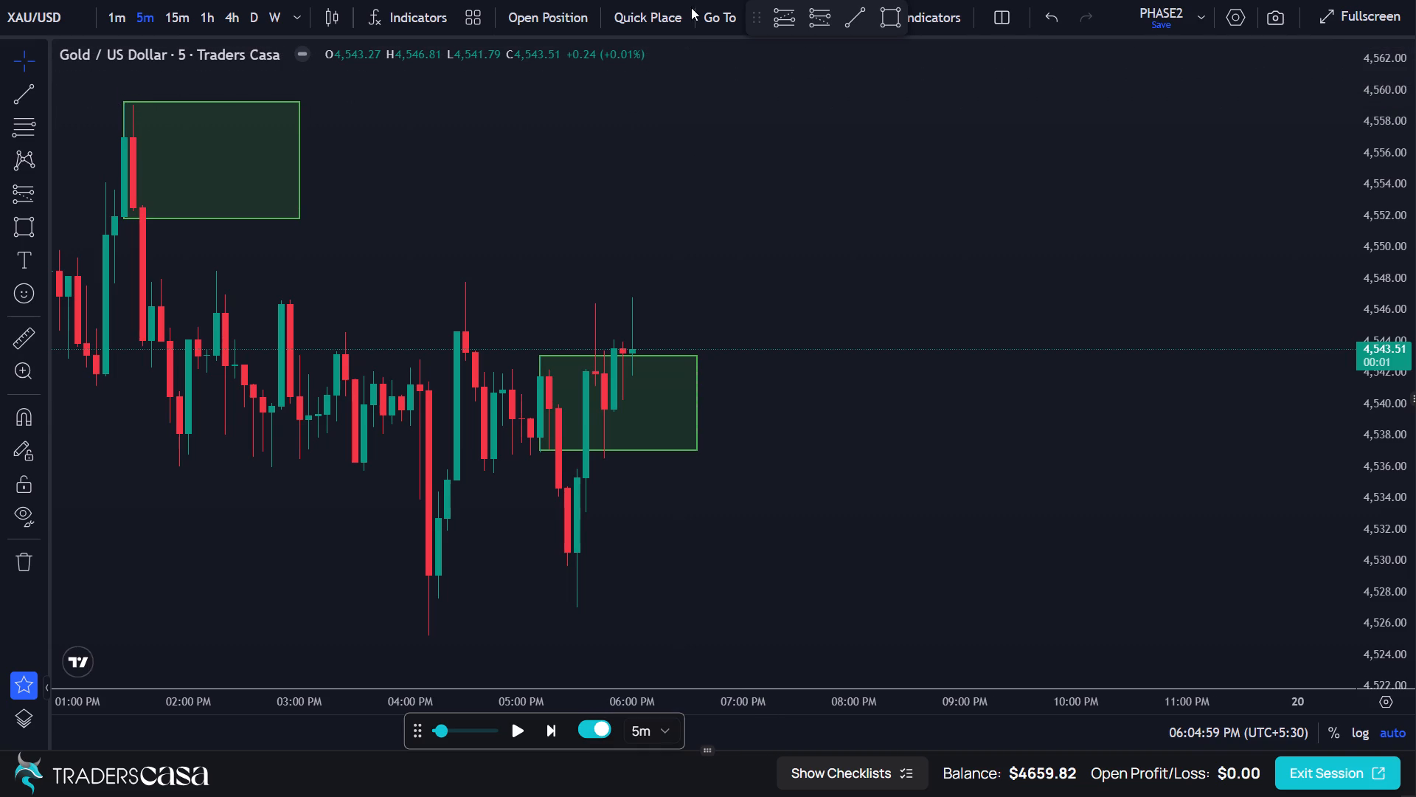
{"action": "left_click", "coordinate": [699, 404]}
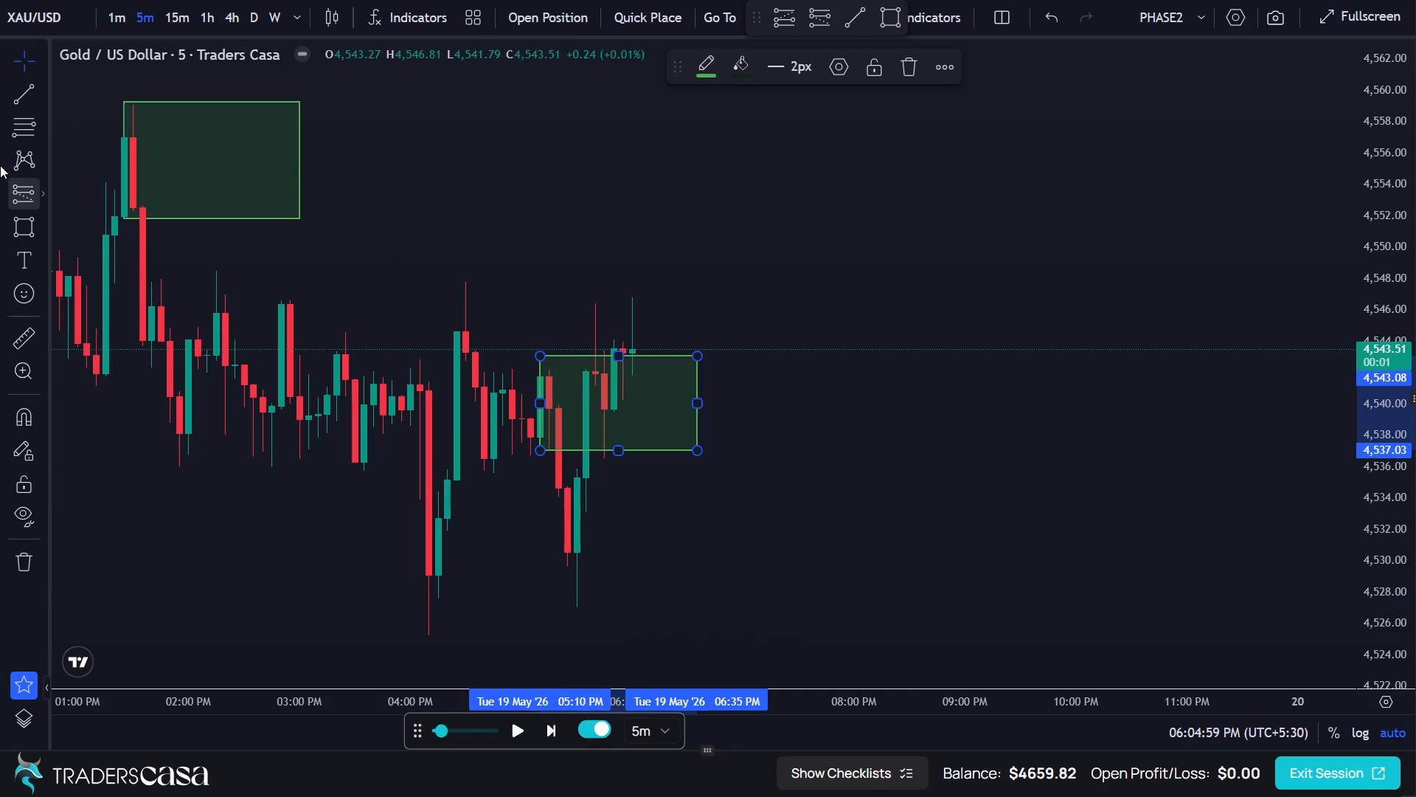
{"action": "left_click", "coordinate": [618, 372]}
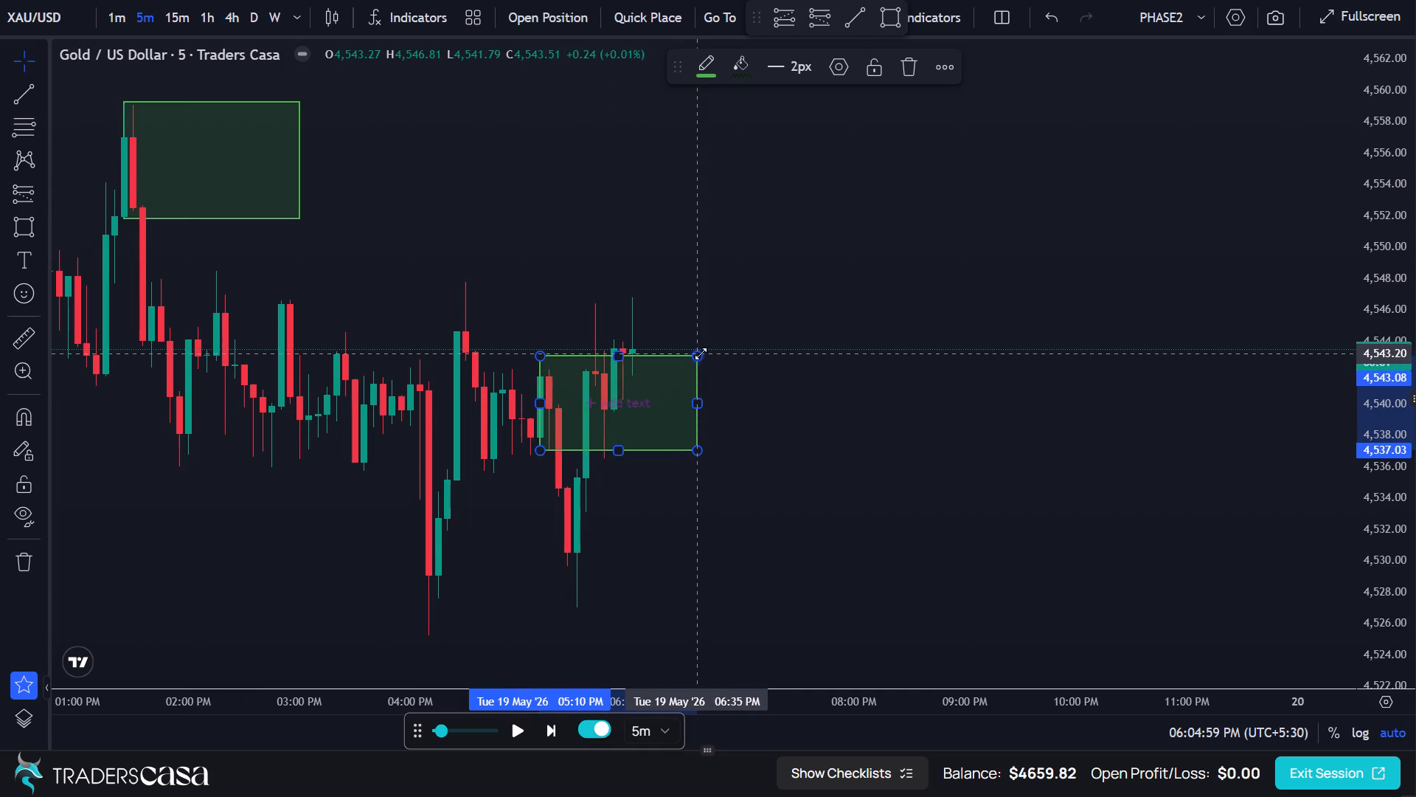
{"action": "left_click", "coordinate": [701, 353]}
{"action": "left_click", "coordinate": [909, 75]}
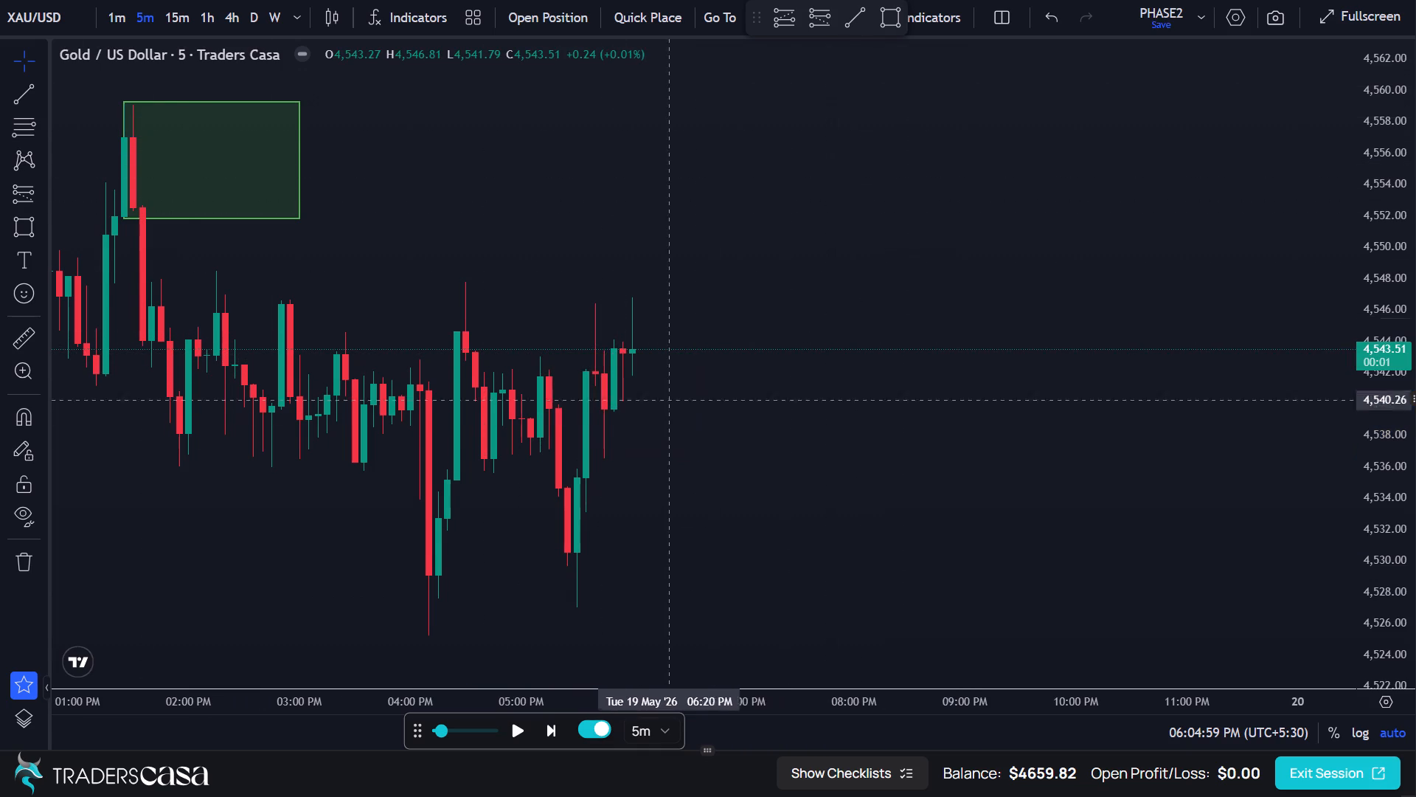
Draw a short position at the latest candle with entry 4,543.16, stop 4,545.90 and target 4,534.77.
{"action": "scroll", "coordinate": [636, 449], "scroll_direction": "up", "scroll_amount": 1}
{"action": "scroll", "coordinate": [636, 449], "scroll_direction": "down", "scroll_amount": 1}
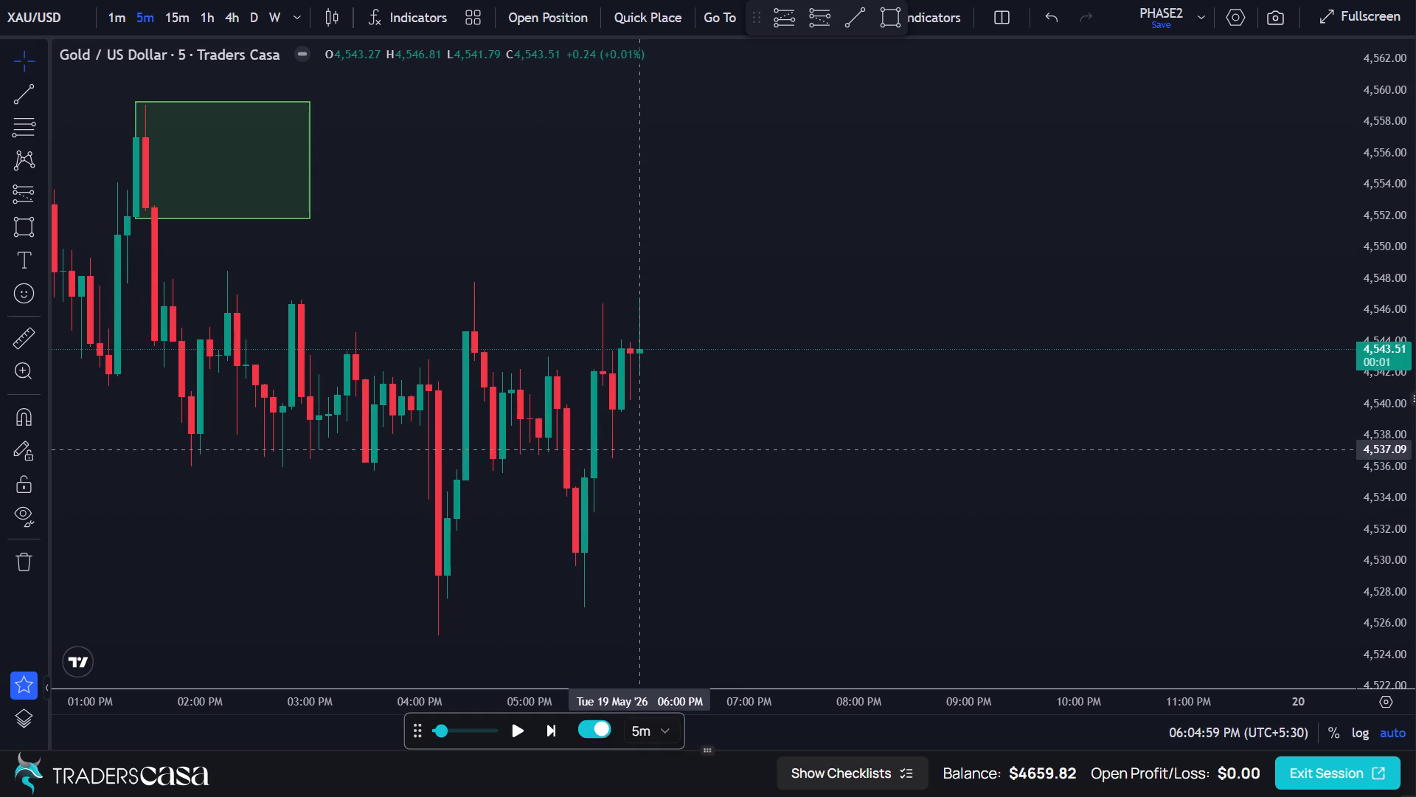
{"action": "scroll", "coordinate": [638, 449], "scroll_direction": "up", "scroll_amount": 1}
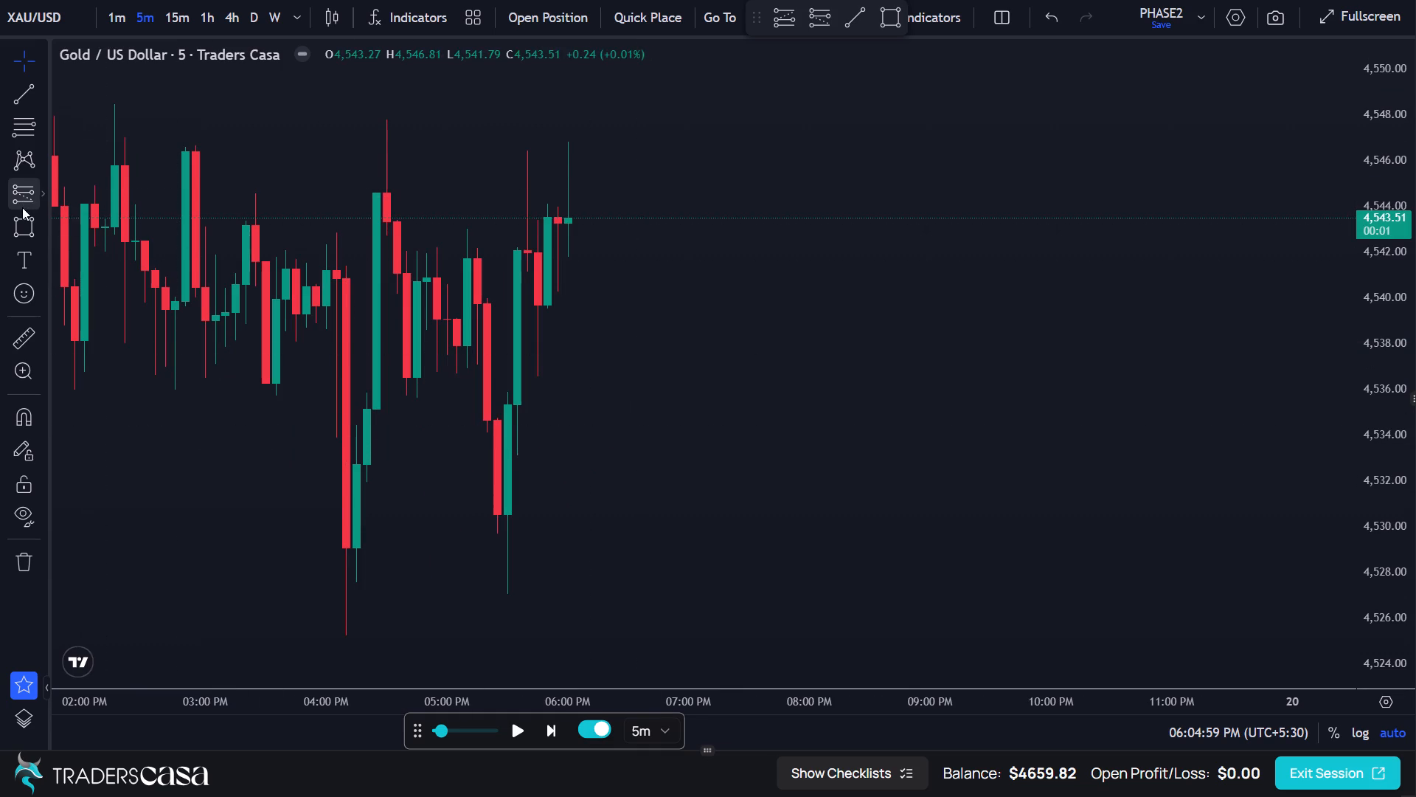
{"action": "left_click", "coordinate": [815, 17]}
{"action": "left_click", "coordinate": [571, 225]}
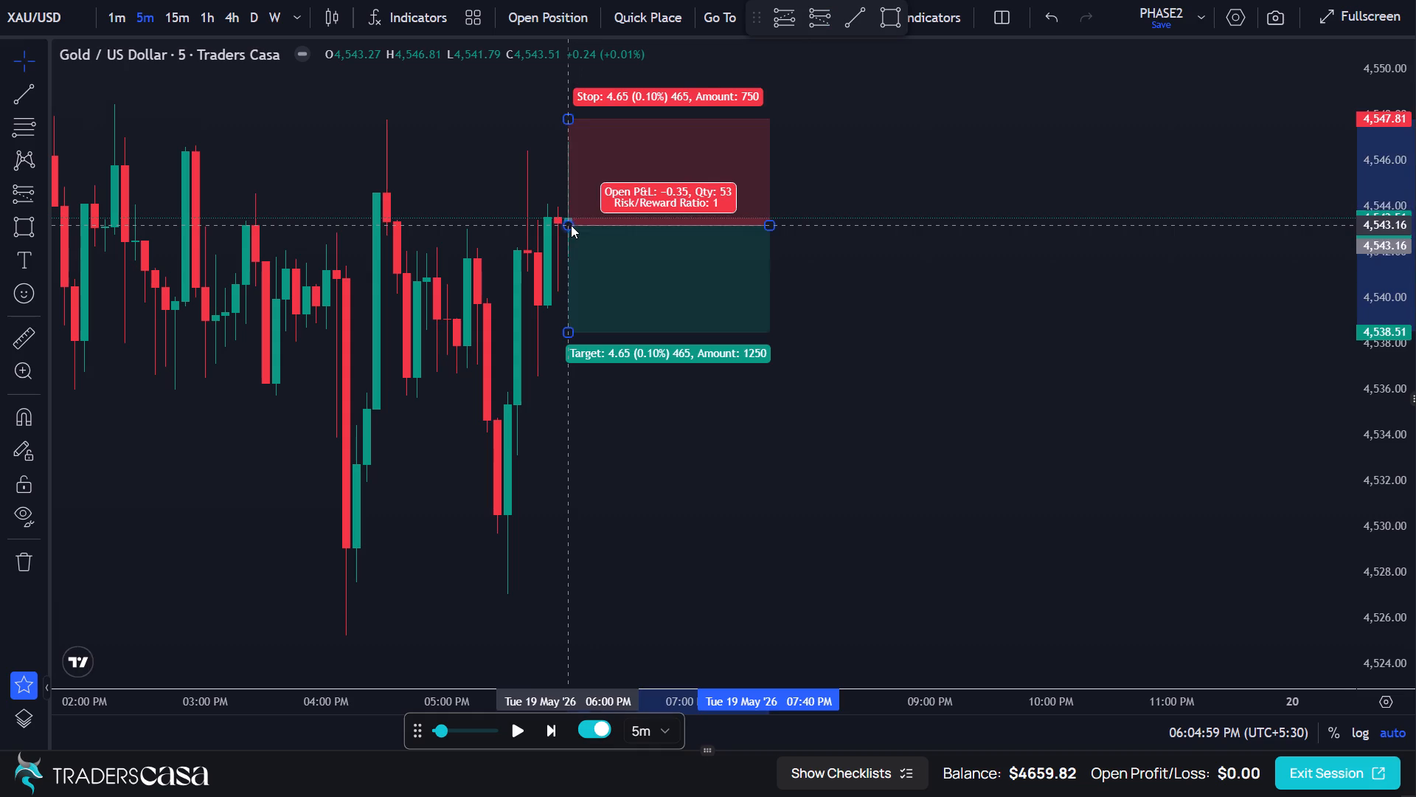
{"action": "left_click_drag", "start_coordinate": [570, 115], "coordinate": [571, 120]}
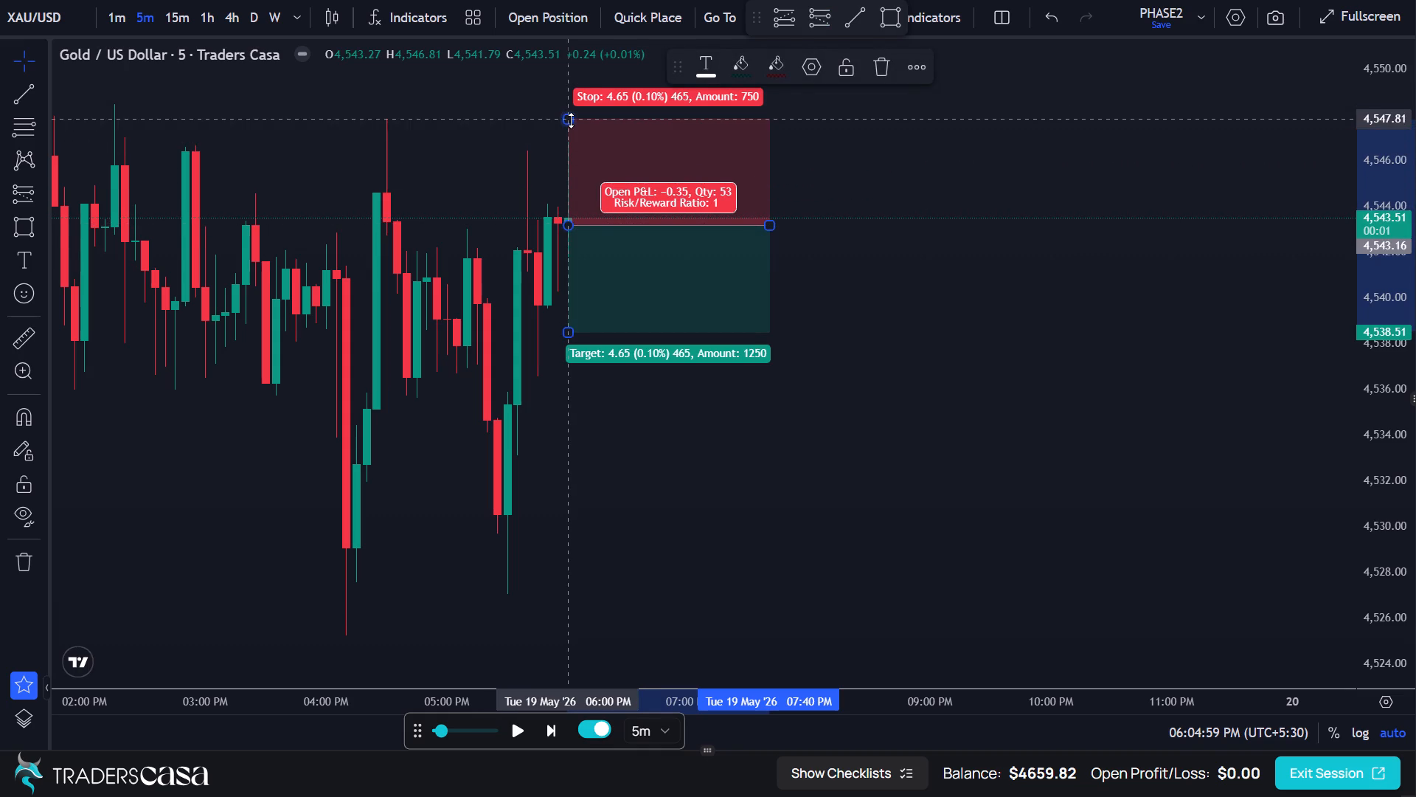
{"action": "left_click_drag", "start_coordinate": [571, 120], "coordinate": [569, 144]}
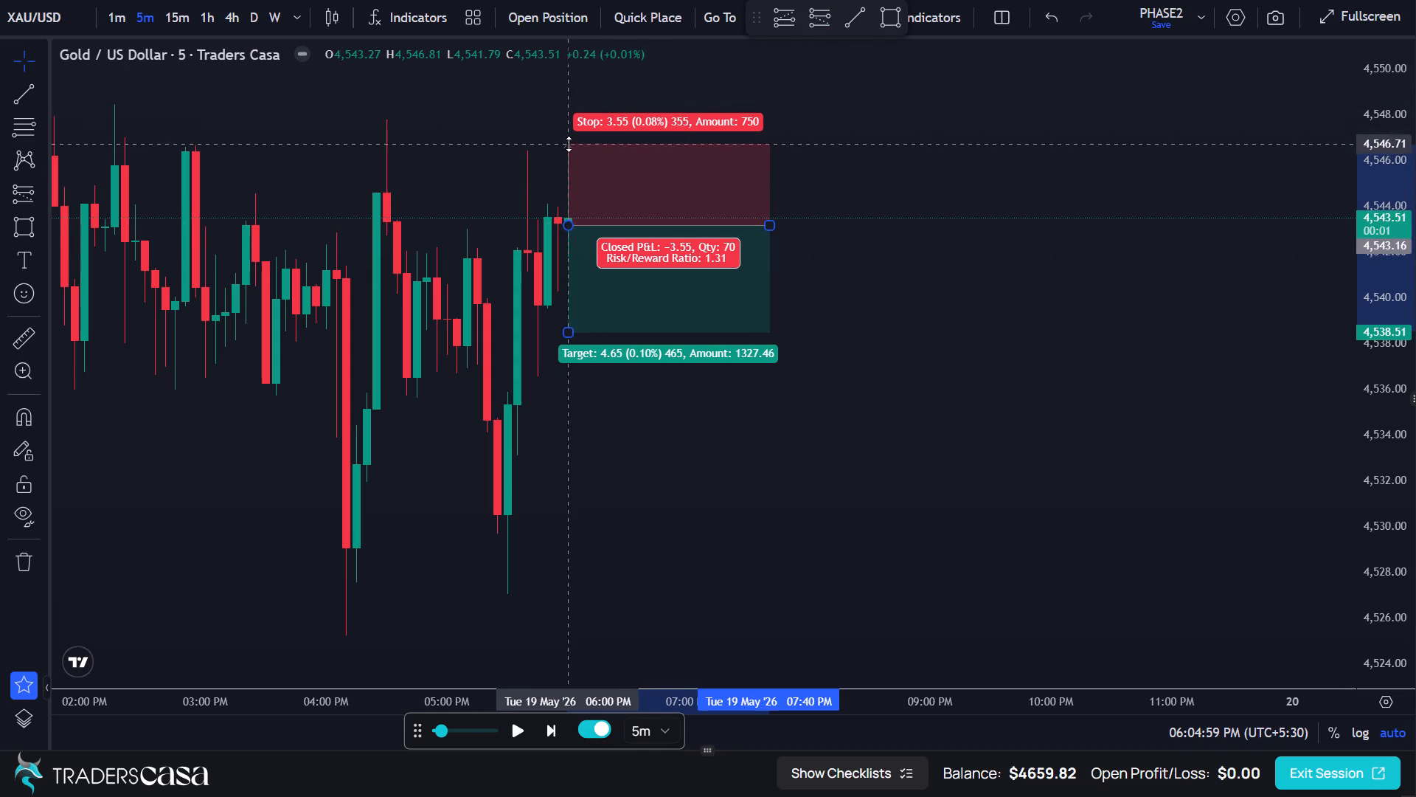
{"action": "left_click_drag", "start_coordinate": [569, 144], "coordinate": [569, 176]}
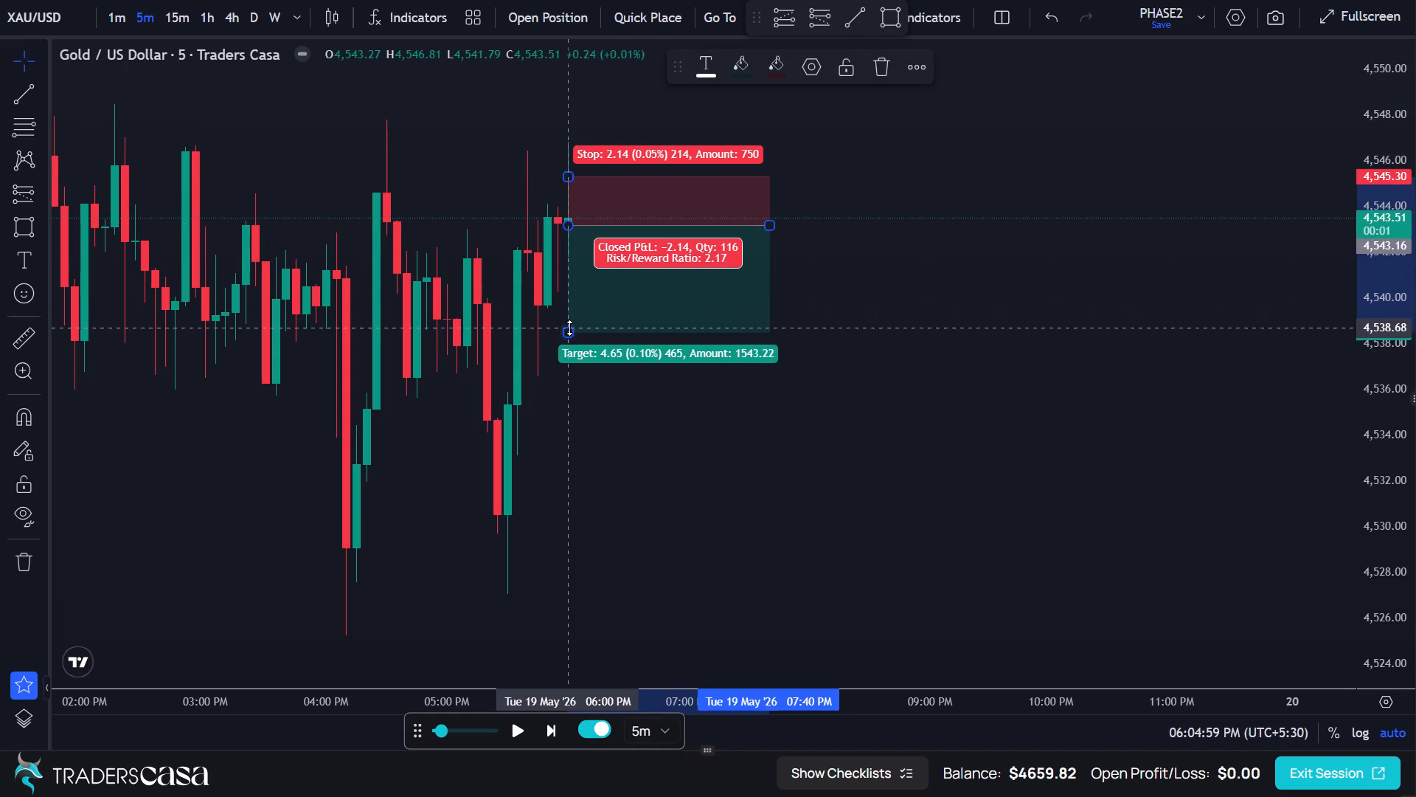
{"action": "left_click_drag", "start_coordinate": [571, 328], "coordinate": [585, 415]}
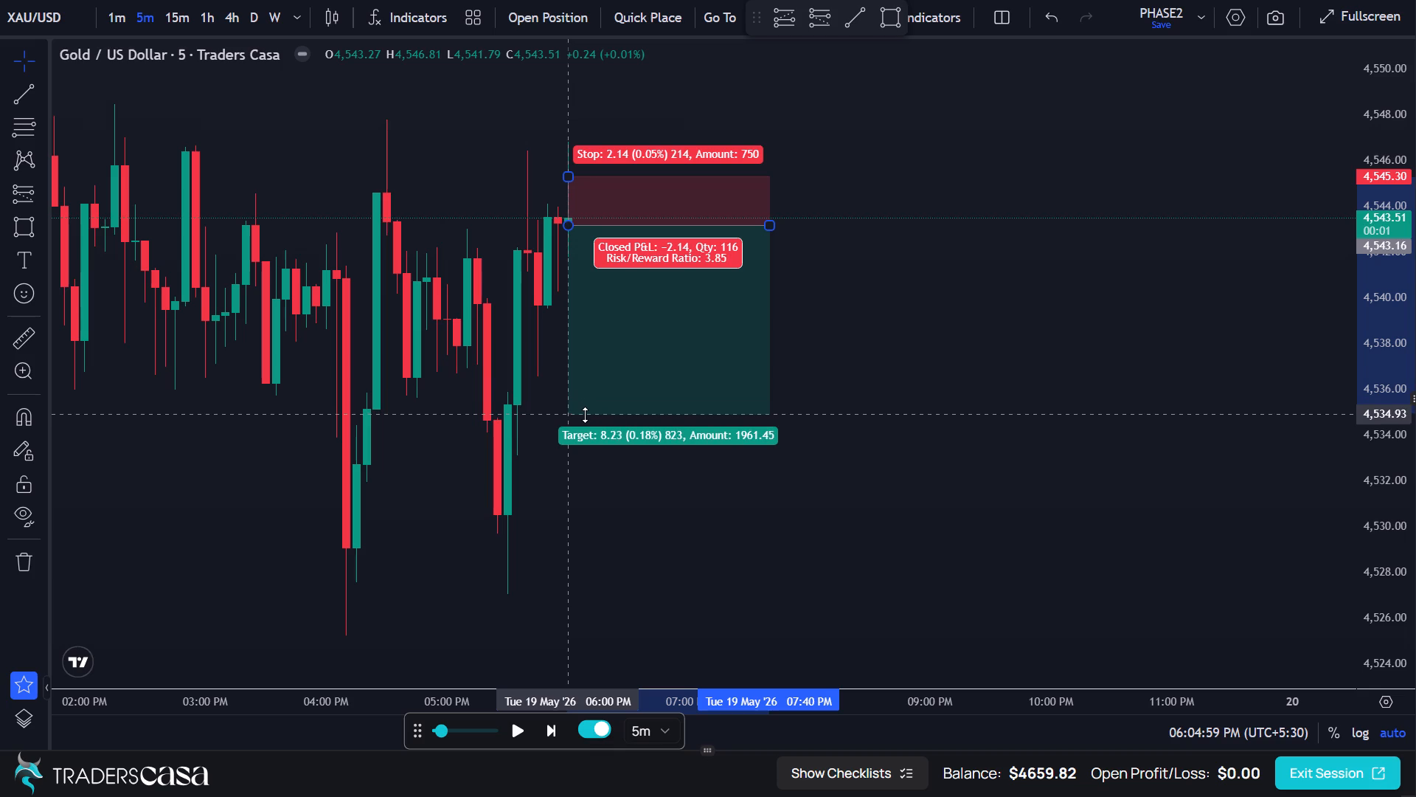
{"action": "left_click_drag", "start_coordinate": [585, 415], "coordinate": [586, 418]}
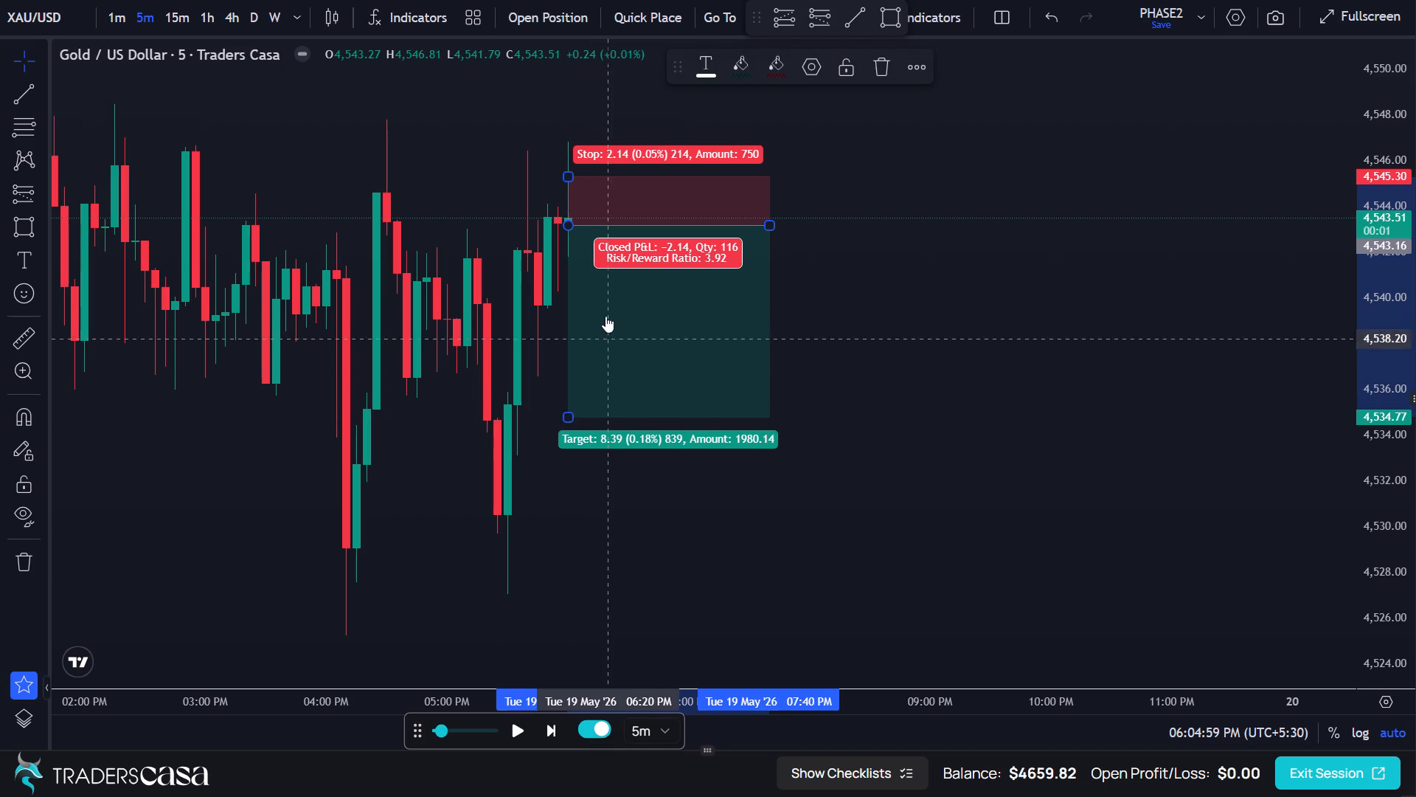
{"action": "left_click_drag", "start_coordinate": [570, 174], "coordinate": [573, 163]}
{"action": "left_click", "coordinate": [550, 513]}
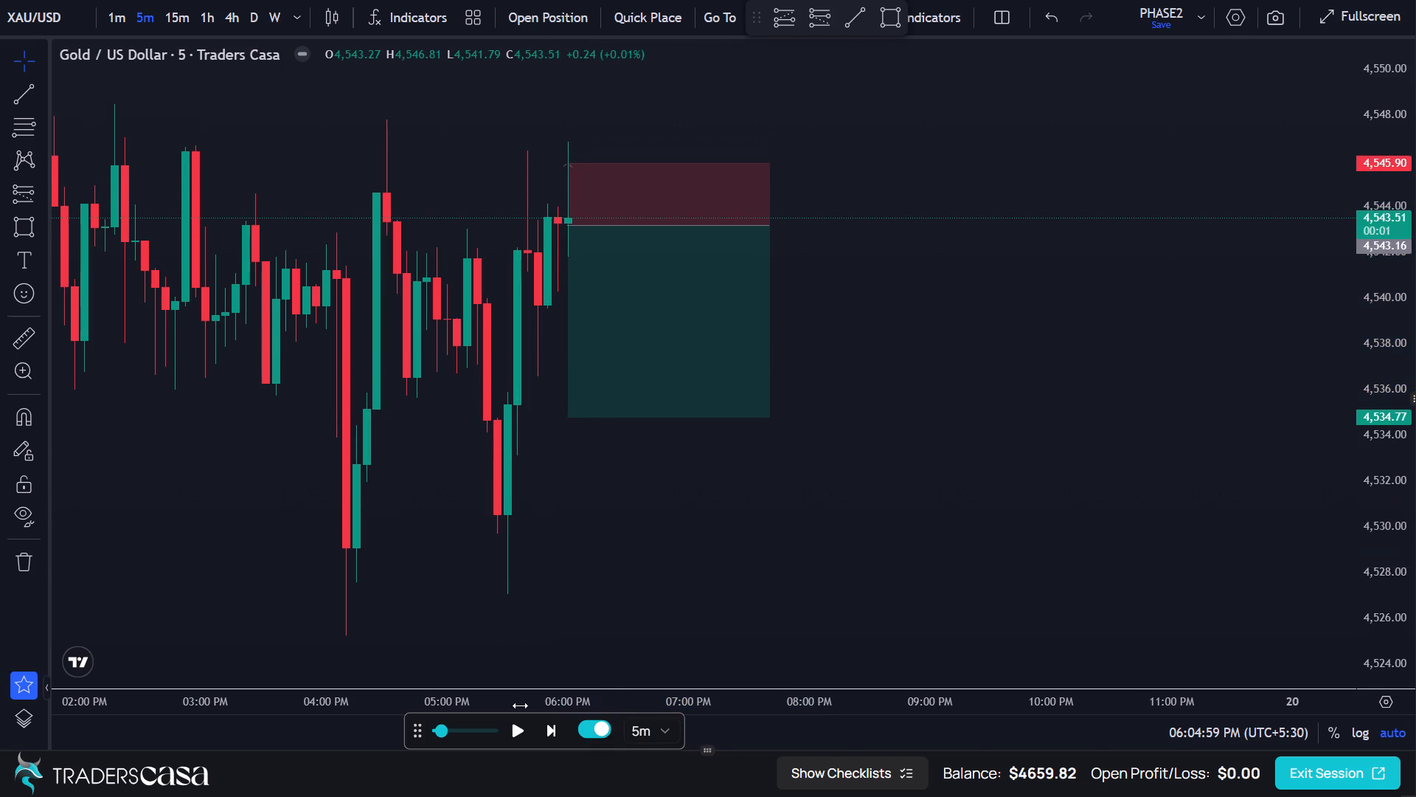
Advance the replay by one 5-minute candle.
{"action": "left_click", "coordinate": [542, 728]}
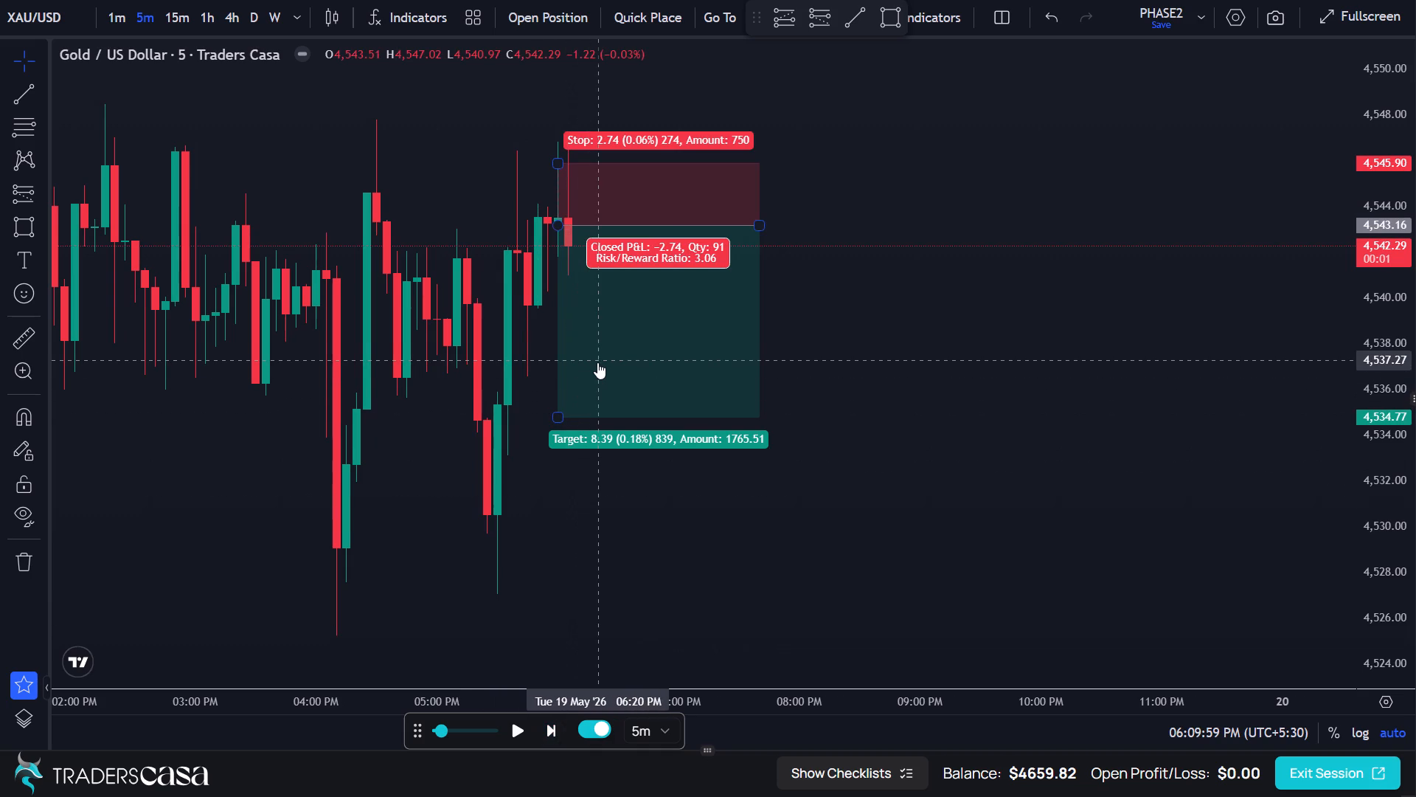
Move the short position down to entry 4,542.19 and adjust its stop to 4,544.41 and target to 4,533.44.
{"action": "left_click_drag", "start_coordinate": [597, 362], "coordinate": [611, 383]}
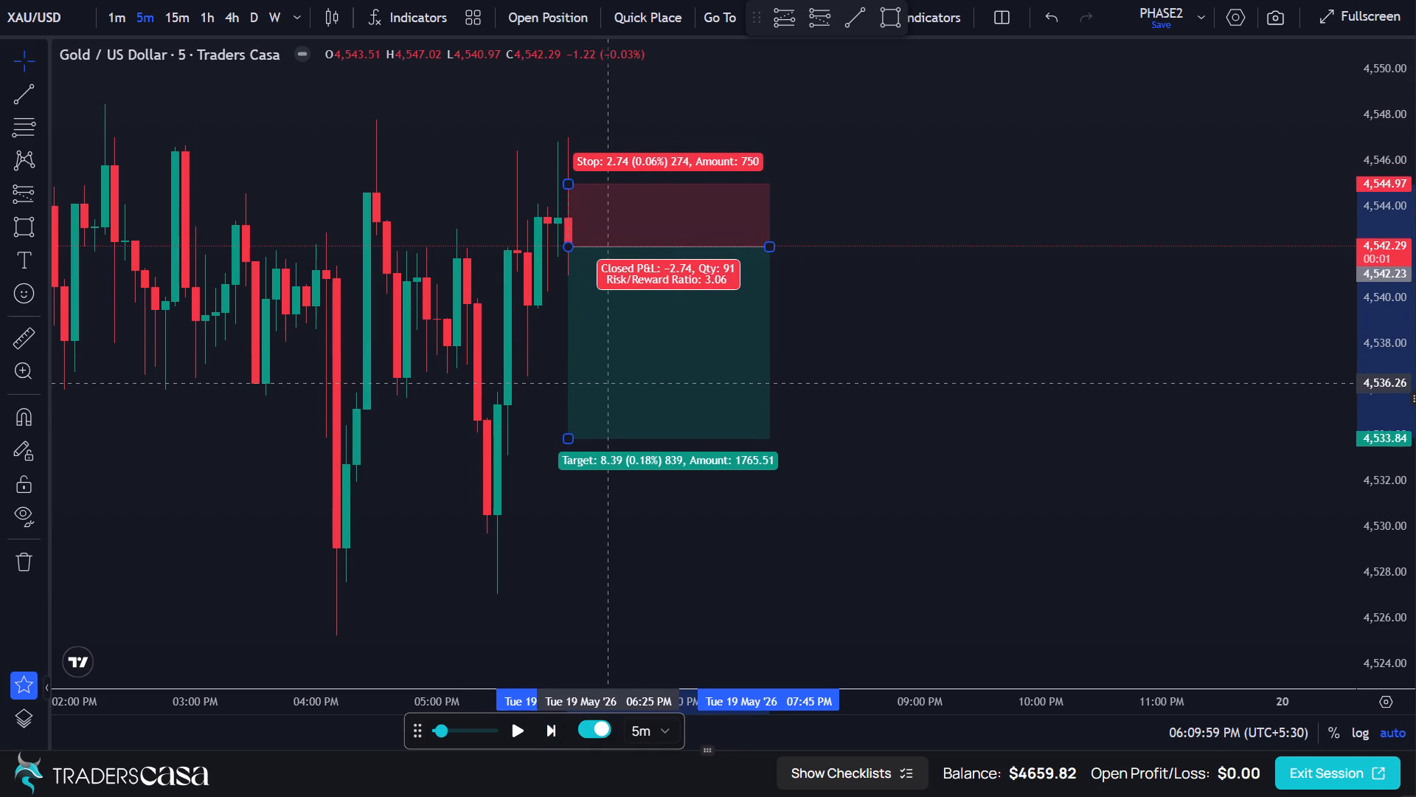
{"action": "left_click_drag", "start_coordinate": [611, 383], "coordinate": [601, 384]}
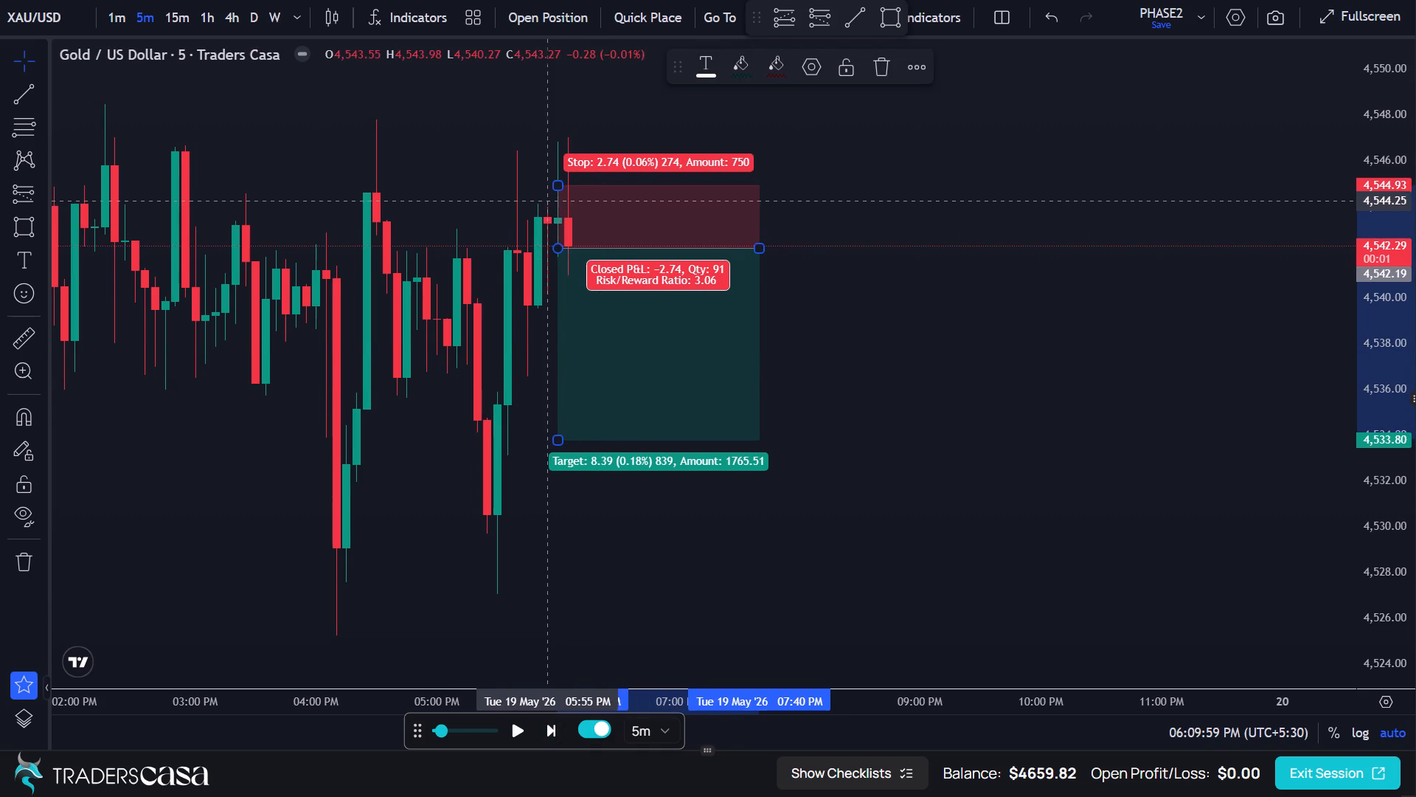
{"action": "left_click_drag", "start_coordinate": [558, 186], "coordinate": [560, 203]}
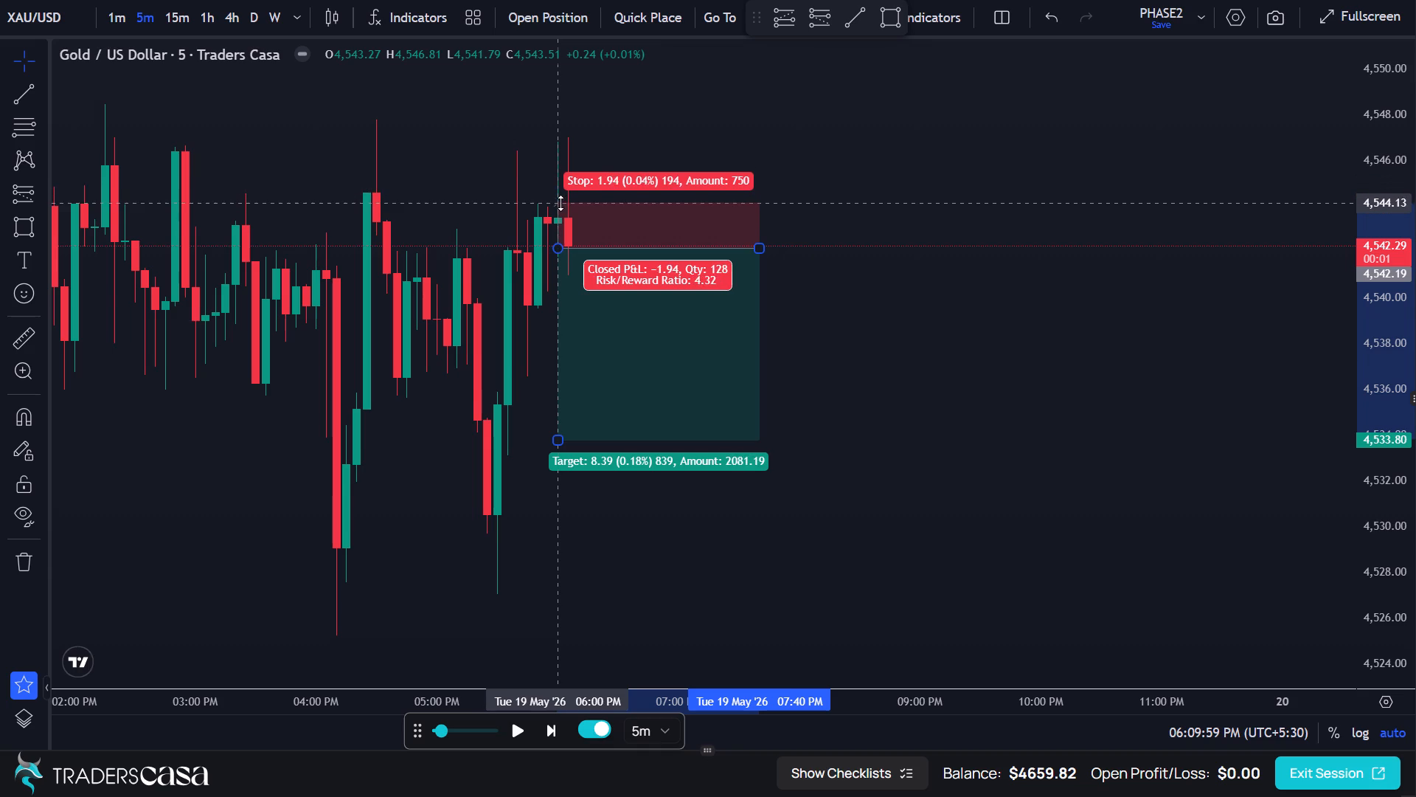
{"action": "left_click_drag", "start_coordinate": [560, 203], "coordinate": [560, 197]}
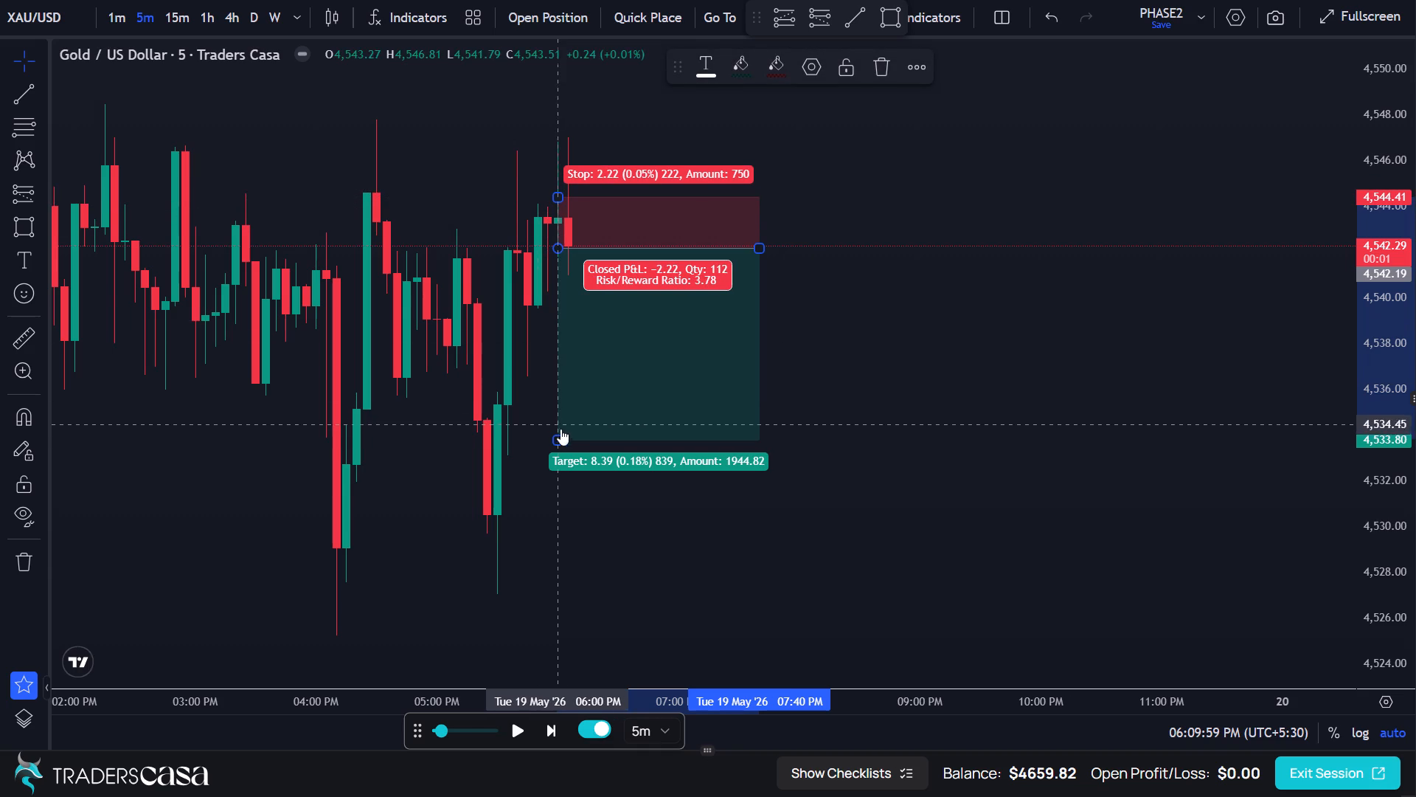
{"action": "left_click_drag", "start_coordinate": [563, 440], "coordinate": [563, 448]}
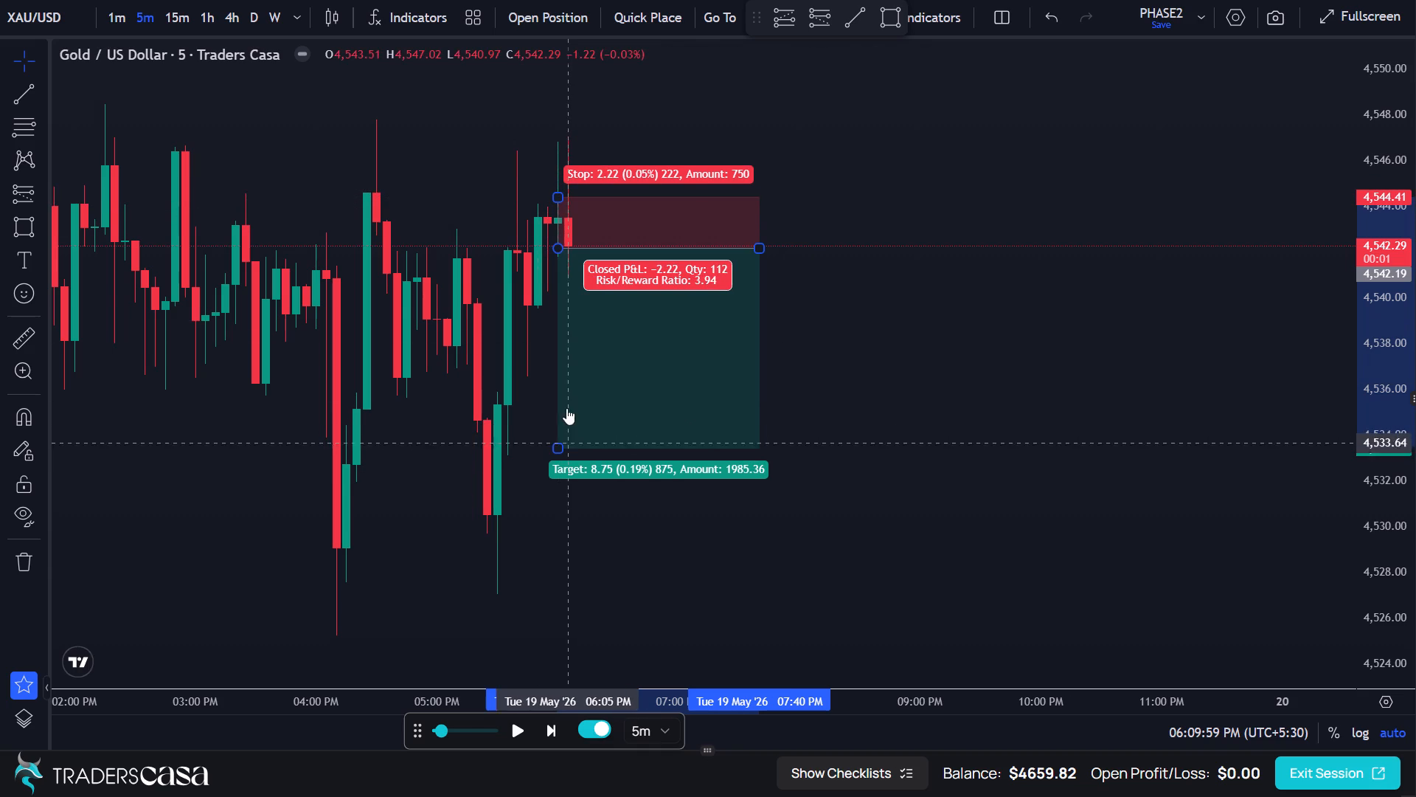
{"action": "left_click", "coordinate": [851, 163]}
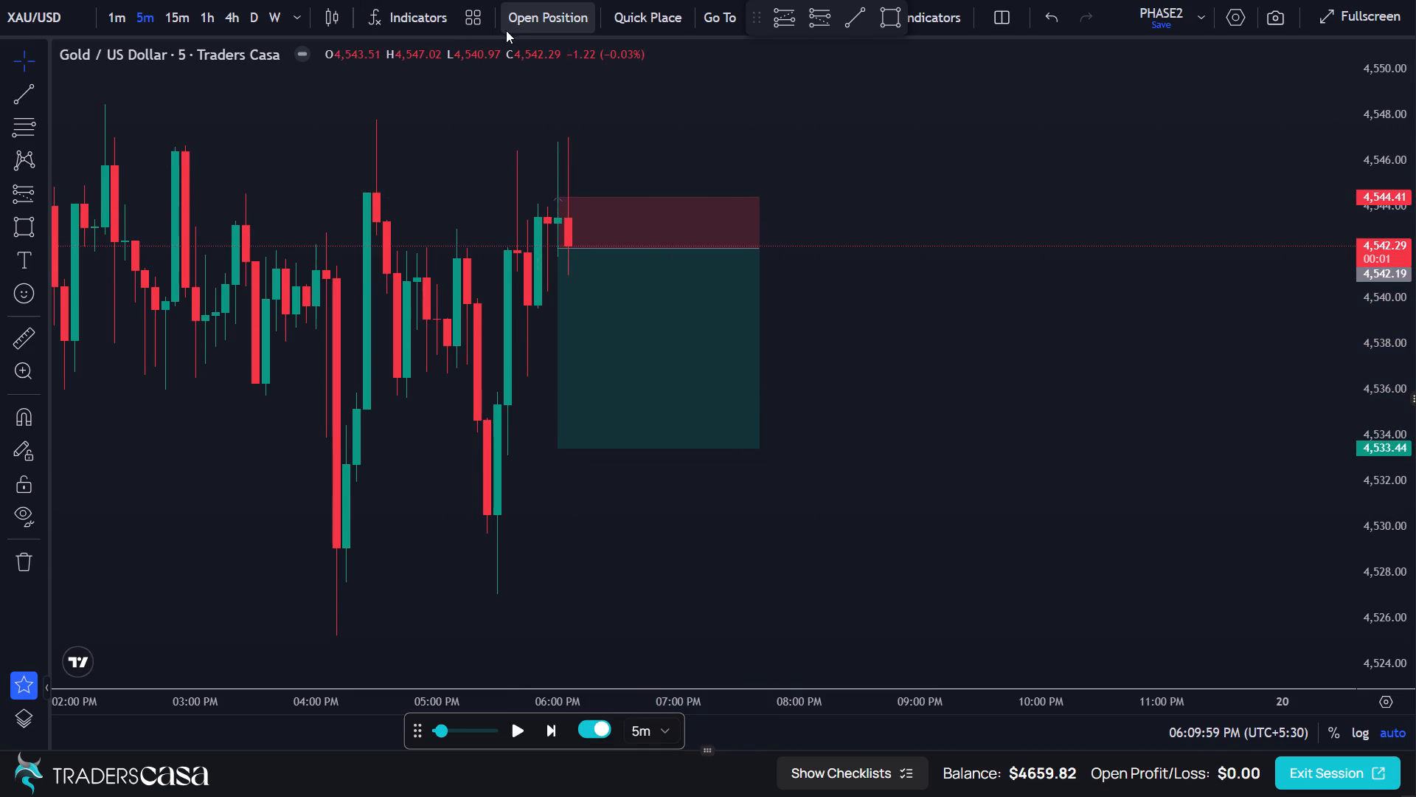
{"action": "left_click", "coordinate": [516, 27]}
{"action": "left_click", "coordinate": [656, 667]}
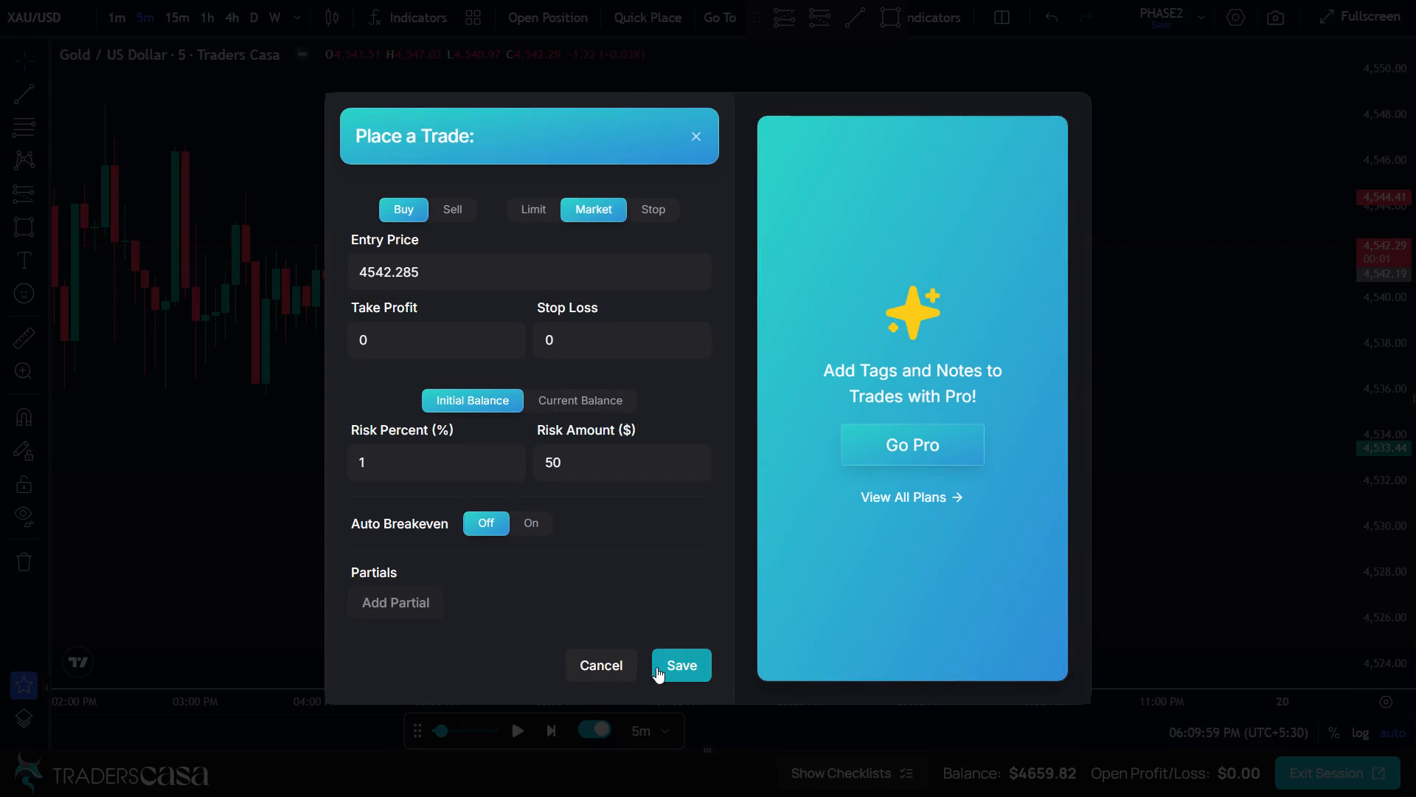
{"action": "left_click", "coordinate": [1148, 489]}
Nudge the short position to entry 4,542.27 and place its sell order with take profit 4533.52 and stop loss 4544.49, risking $50.
{"action": "left_click", "coordinate": [647, 421]}
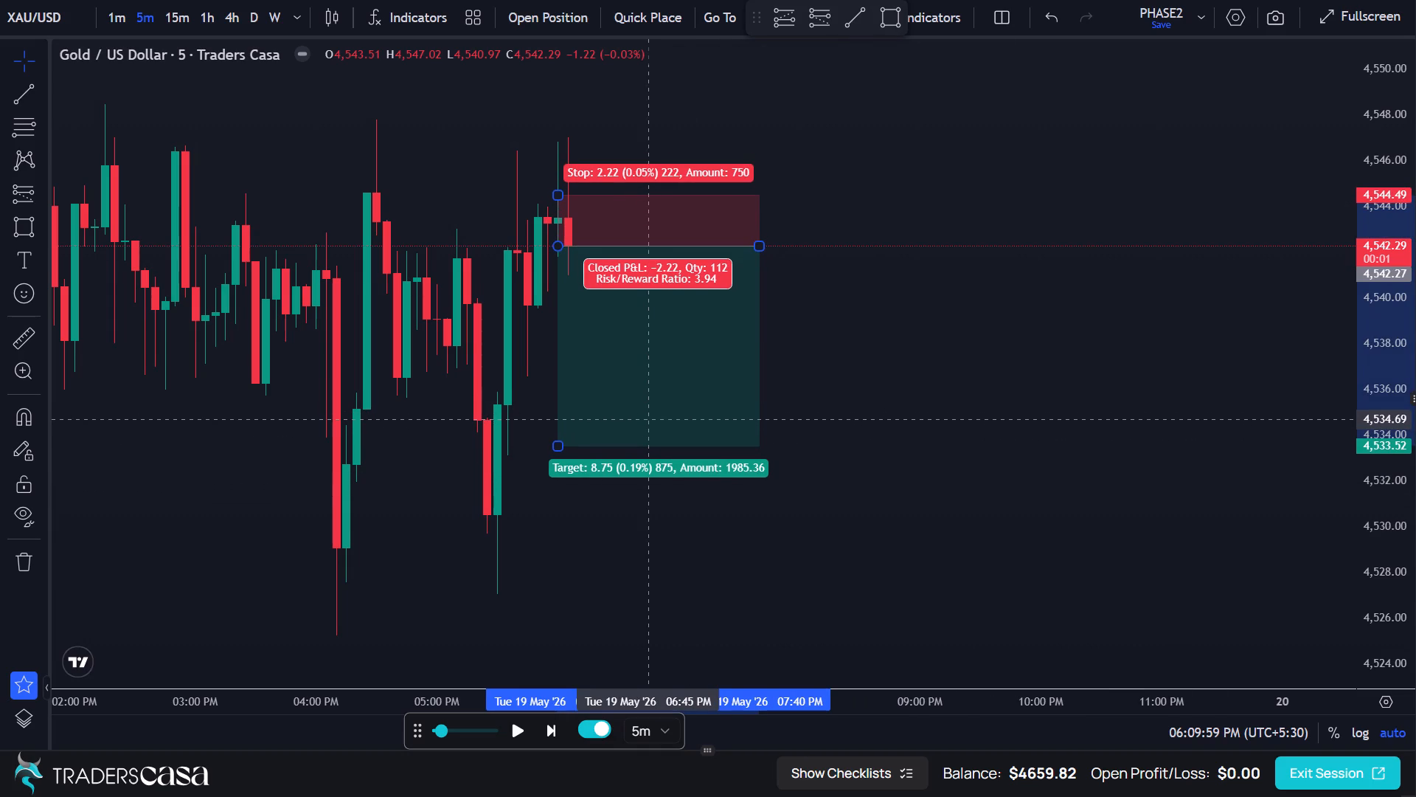
{"action": "left_click", "coordinate": [554, 21]}
{"action": "left_click", "coordinate": [698, 659]}
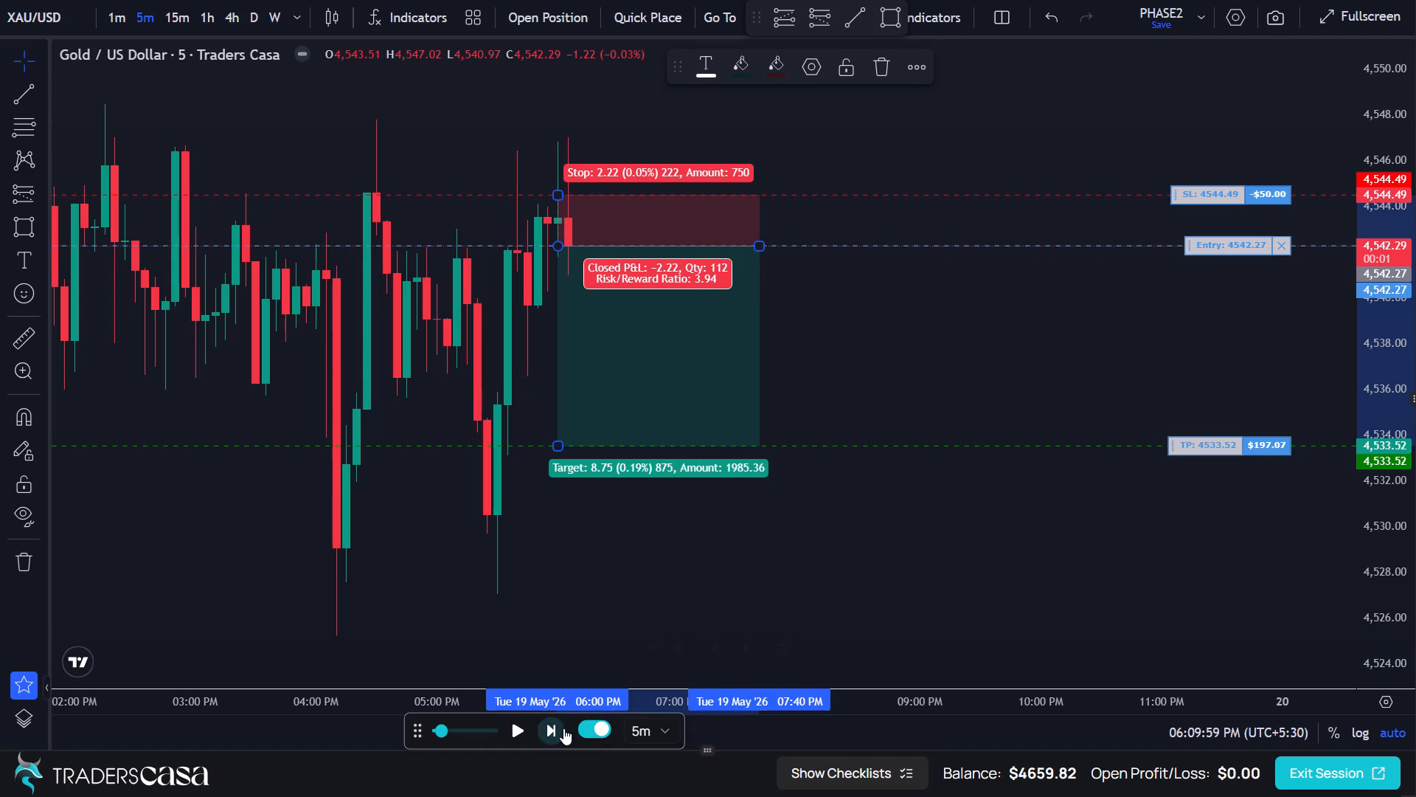
{"action": "left_click", "coordinate": [872, 577]}
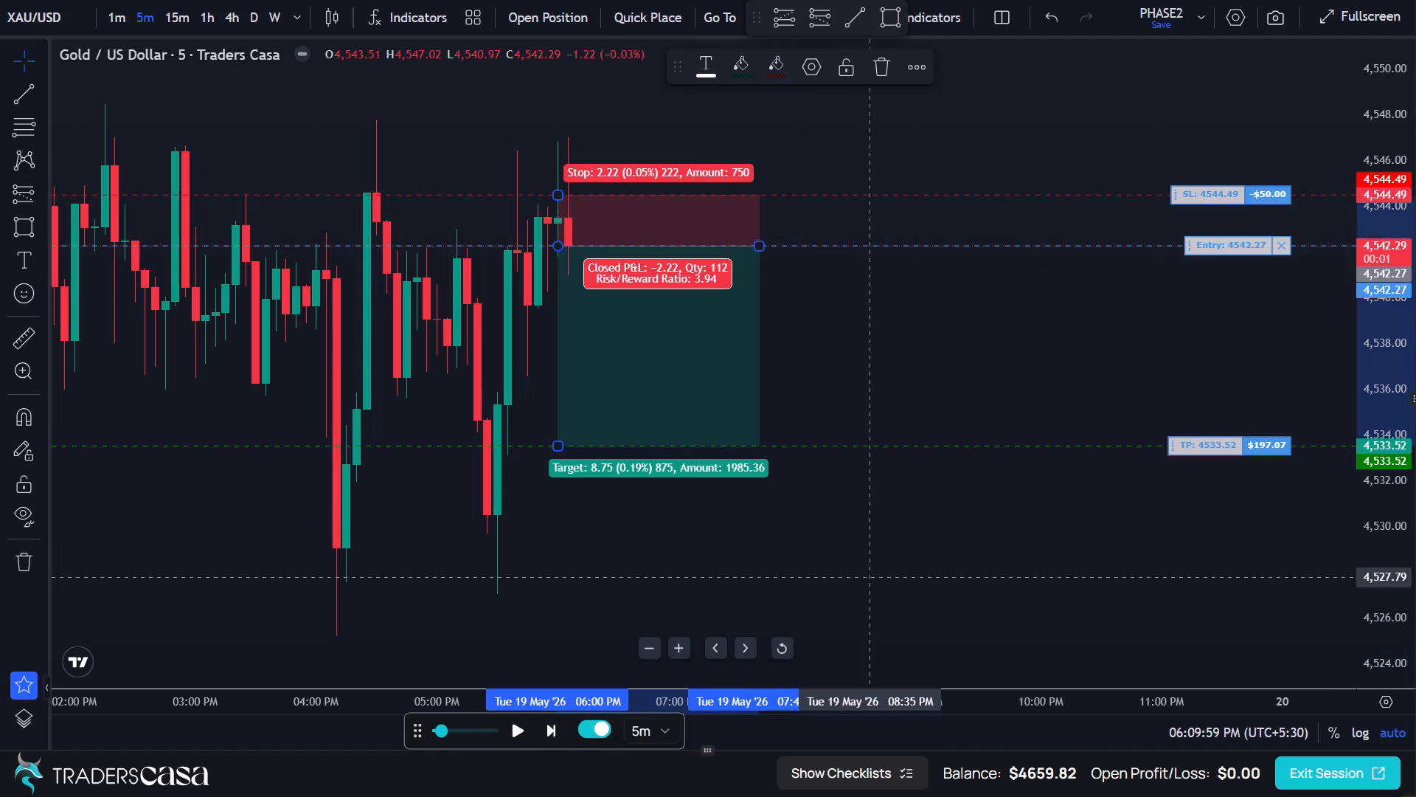
Advance the replay in 5-minute candles past the close of the 4542.27 short trade, up to 06:39:59 PM.
{"action": "left_click", "coordinate": [542, 730]}
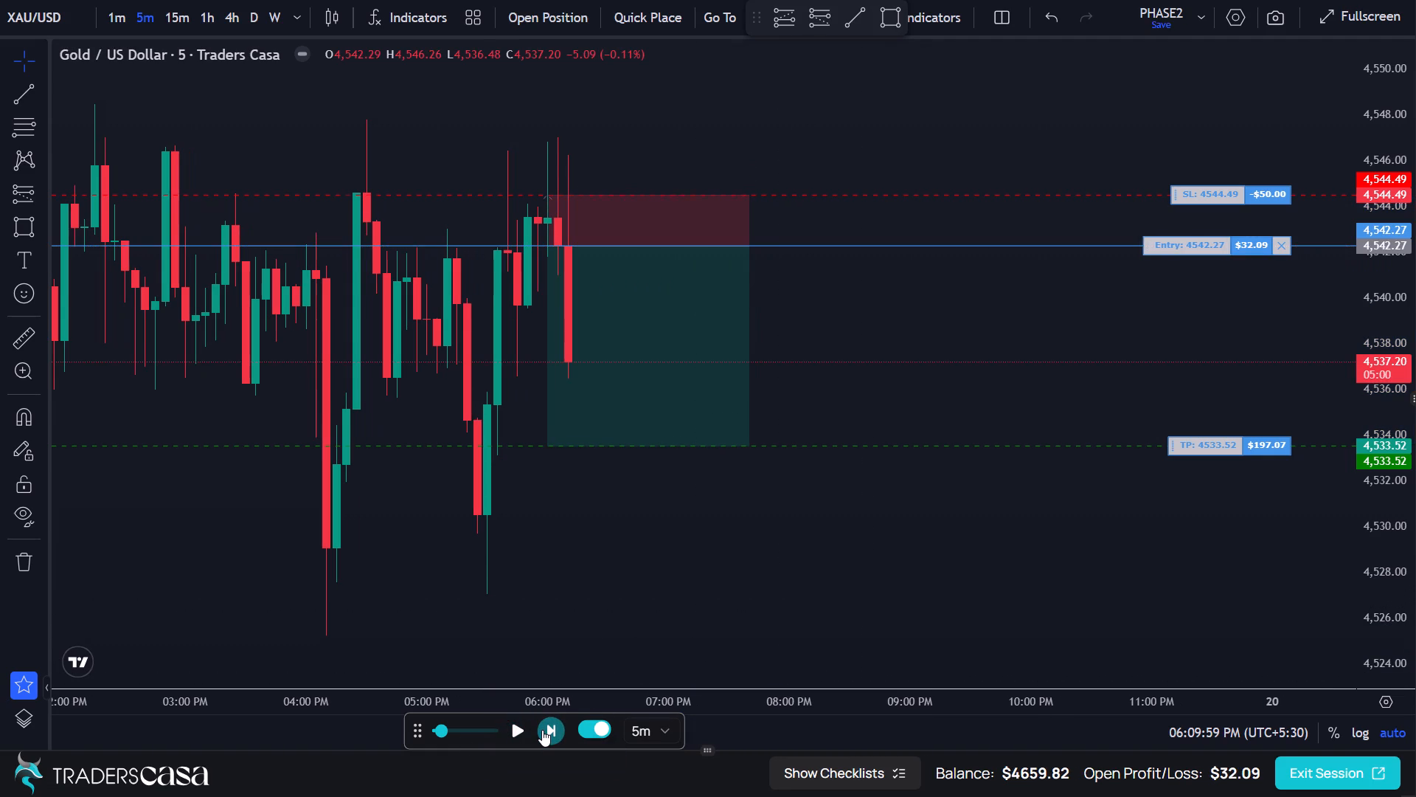
{"action": "left_click", "coordinate": [542, 730]}
{"action": "left_click", "coordinate": [542, 730]}
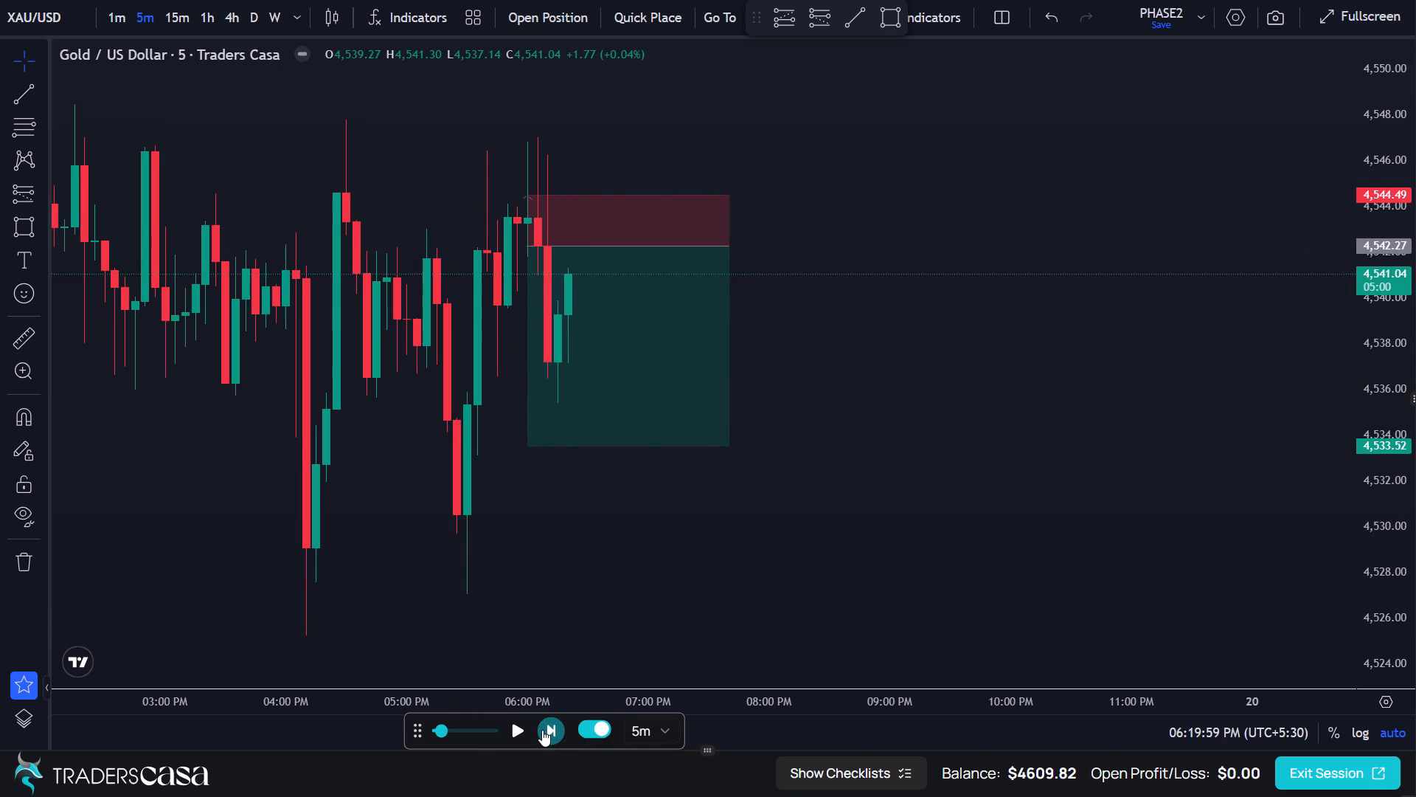
{"action": "double_click", "coordinate": [542, 730]}
{"action": "left_click", "coordinate": [542, 730]}
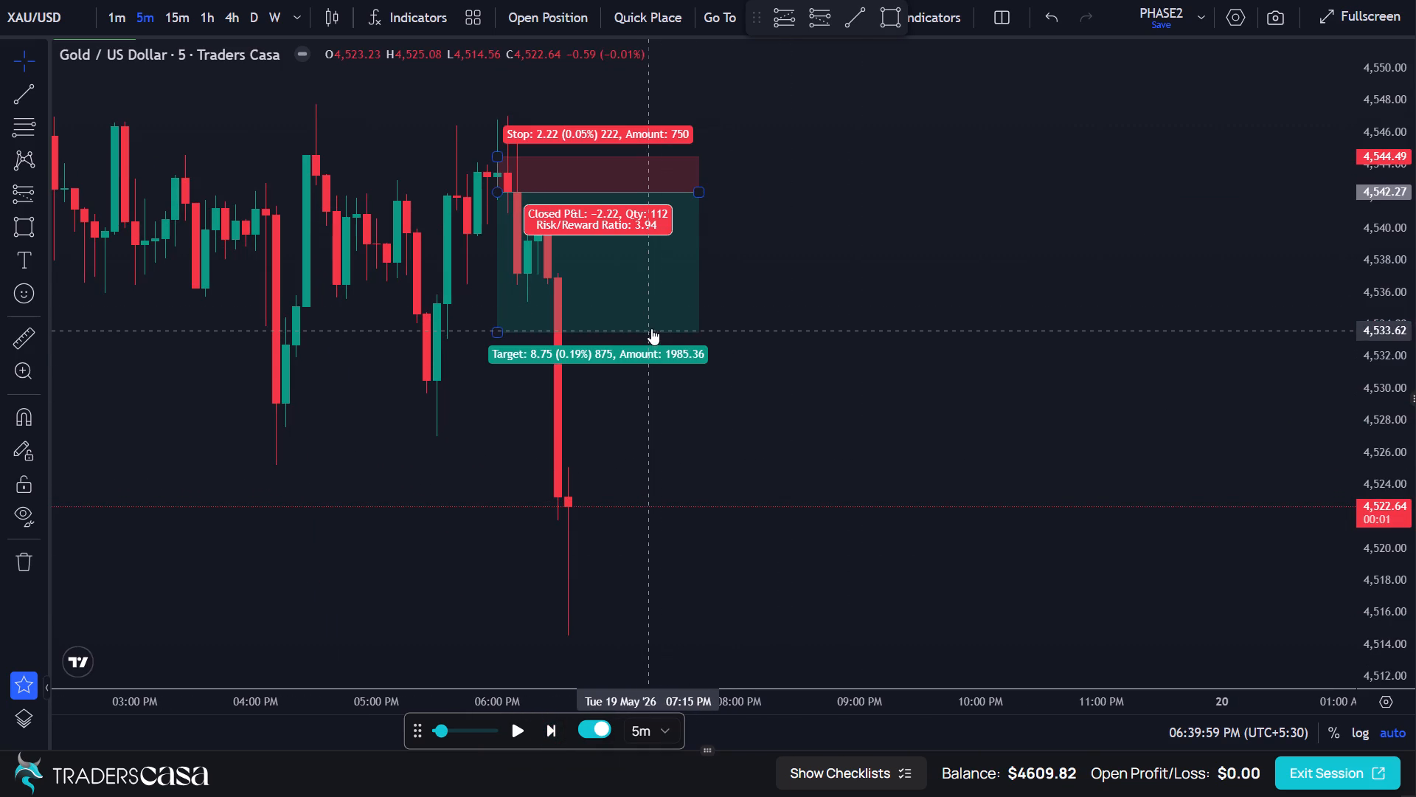
Widen the short position drawing to a stop of 4,548.14 and a target of 4,529.12.
{"action": "left_click_drag", "start_coordinate": [495, 156], "coordinate": [495, 150]}
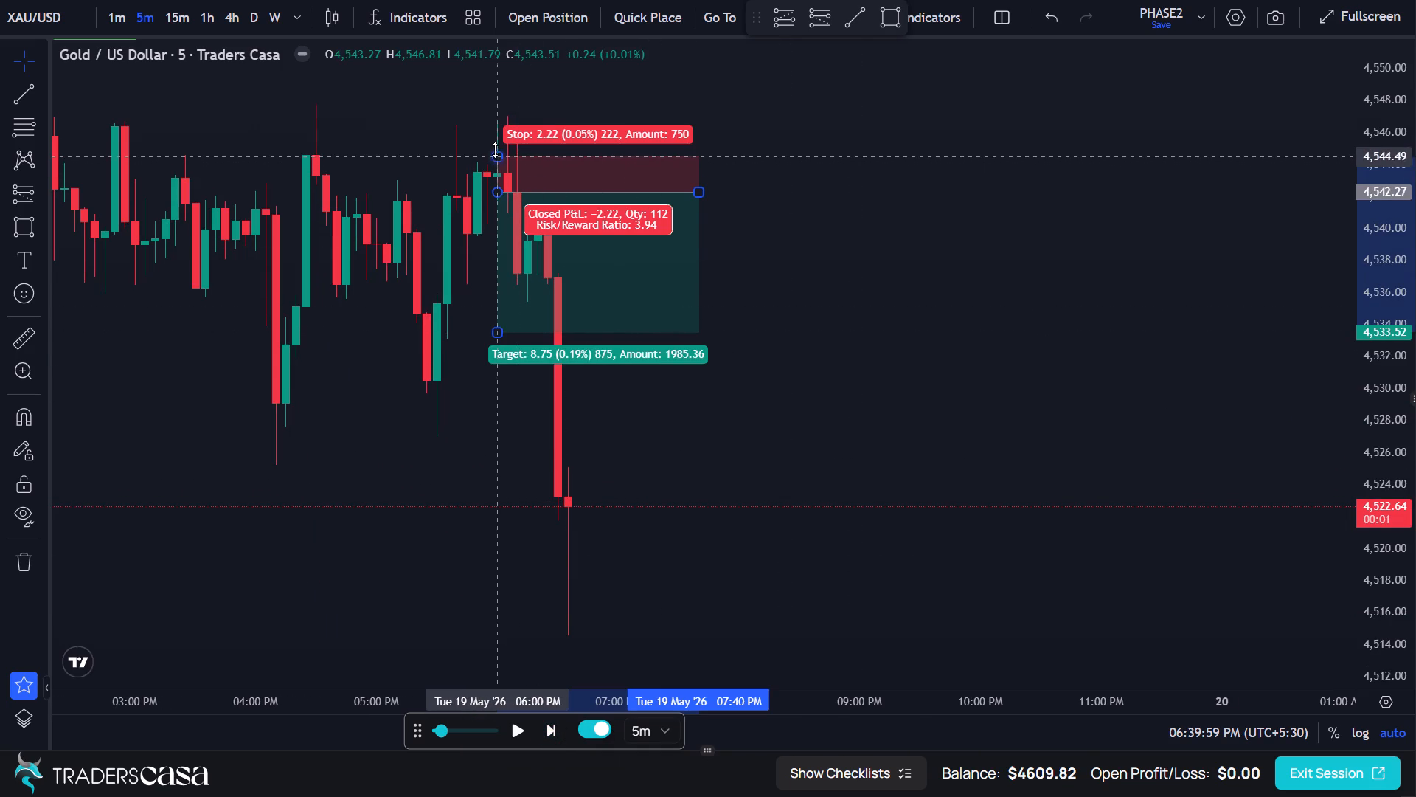
{"action": "left_click_drag", "start_coordinate": [495, 150], "coordinate": [496, 98]}
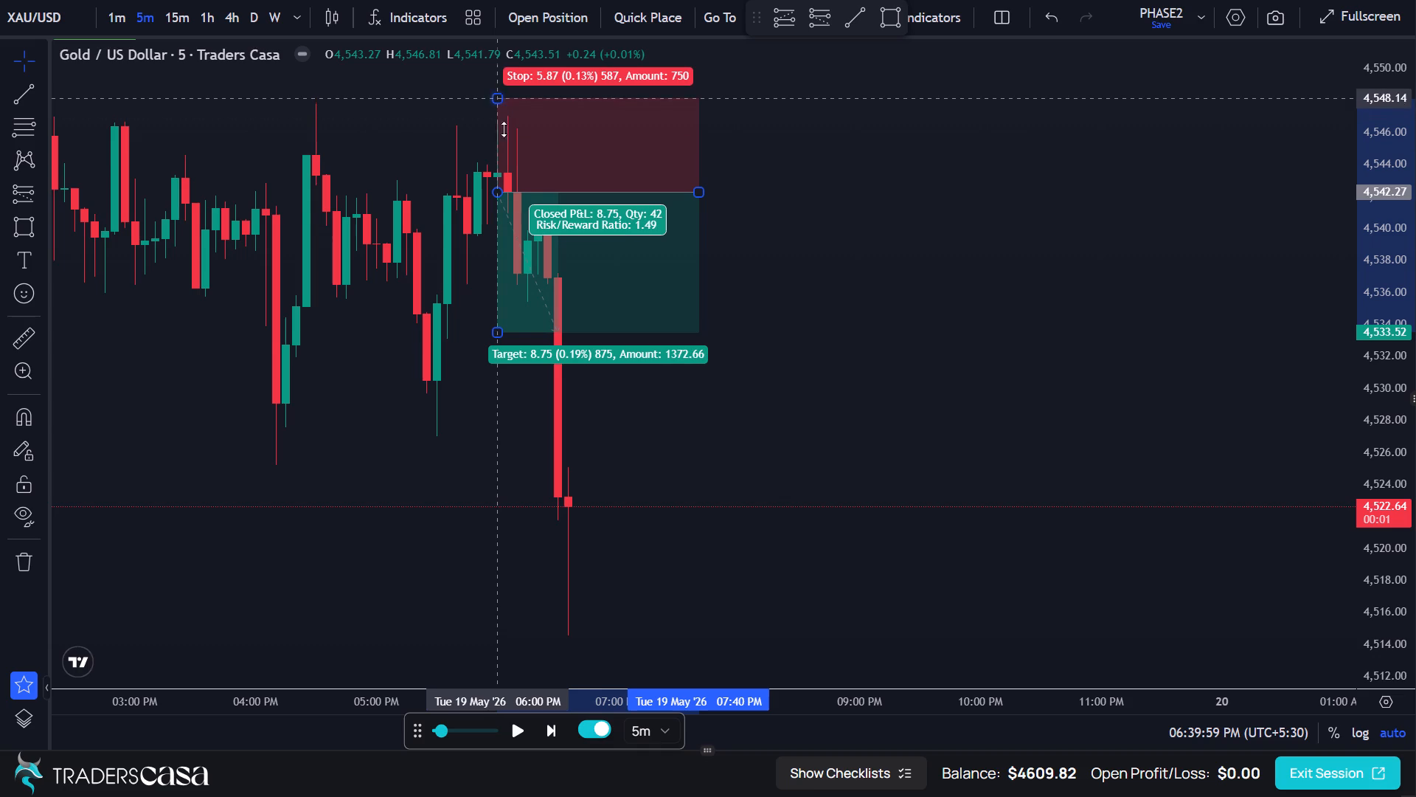
{"action": "left_click_drag", "start_coordinate": [501, 330], "coordinate": [504, 402]}
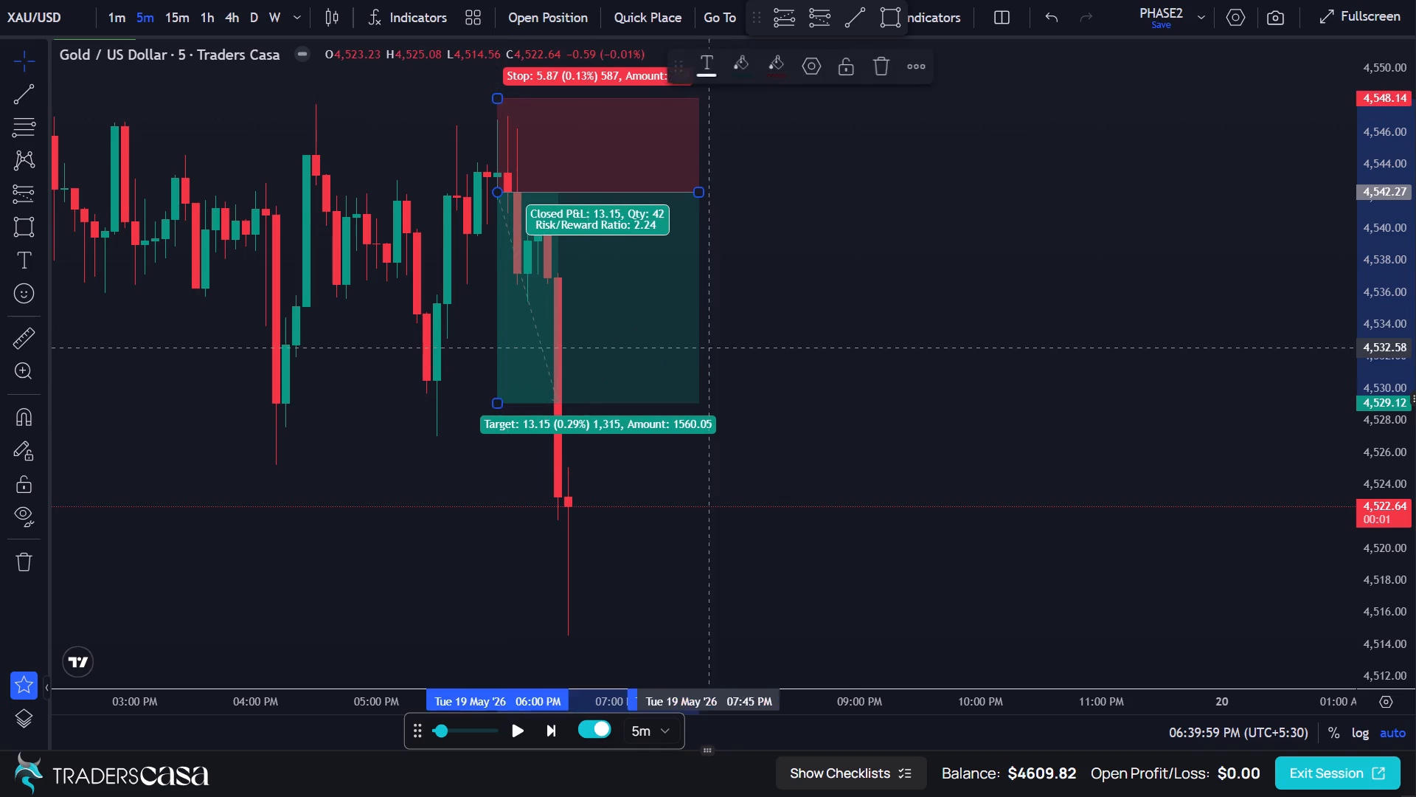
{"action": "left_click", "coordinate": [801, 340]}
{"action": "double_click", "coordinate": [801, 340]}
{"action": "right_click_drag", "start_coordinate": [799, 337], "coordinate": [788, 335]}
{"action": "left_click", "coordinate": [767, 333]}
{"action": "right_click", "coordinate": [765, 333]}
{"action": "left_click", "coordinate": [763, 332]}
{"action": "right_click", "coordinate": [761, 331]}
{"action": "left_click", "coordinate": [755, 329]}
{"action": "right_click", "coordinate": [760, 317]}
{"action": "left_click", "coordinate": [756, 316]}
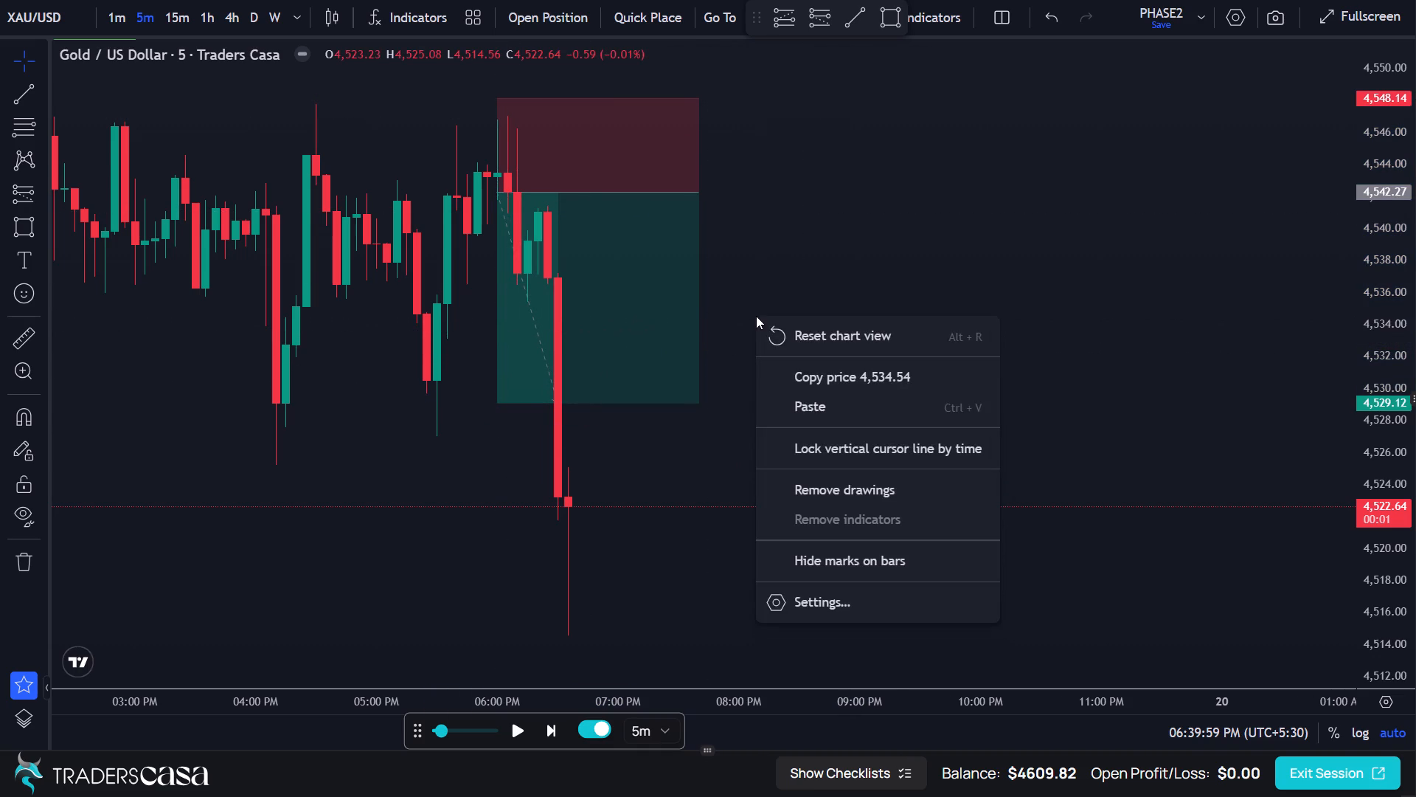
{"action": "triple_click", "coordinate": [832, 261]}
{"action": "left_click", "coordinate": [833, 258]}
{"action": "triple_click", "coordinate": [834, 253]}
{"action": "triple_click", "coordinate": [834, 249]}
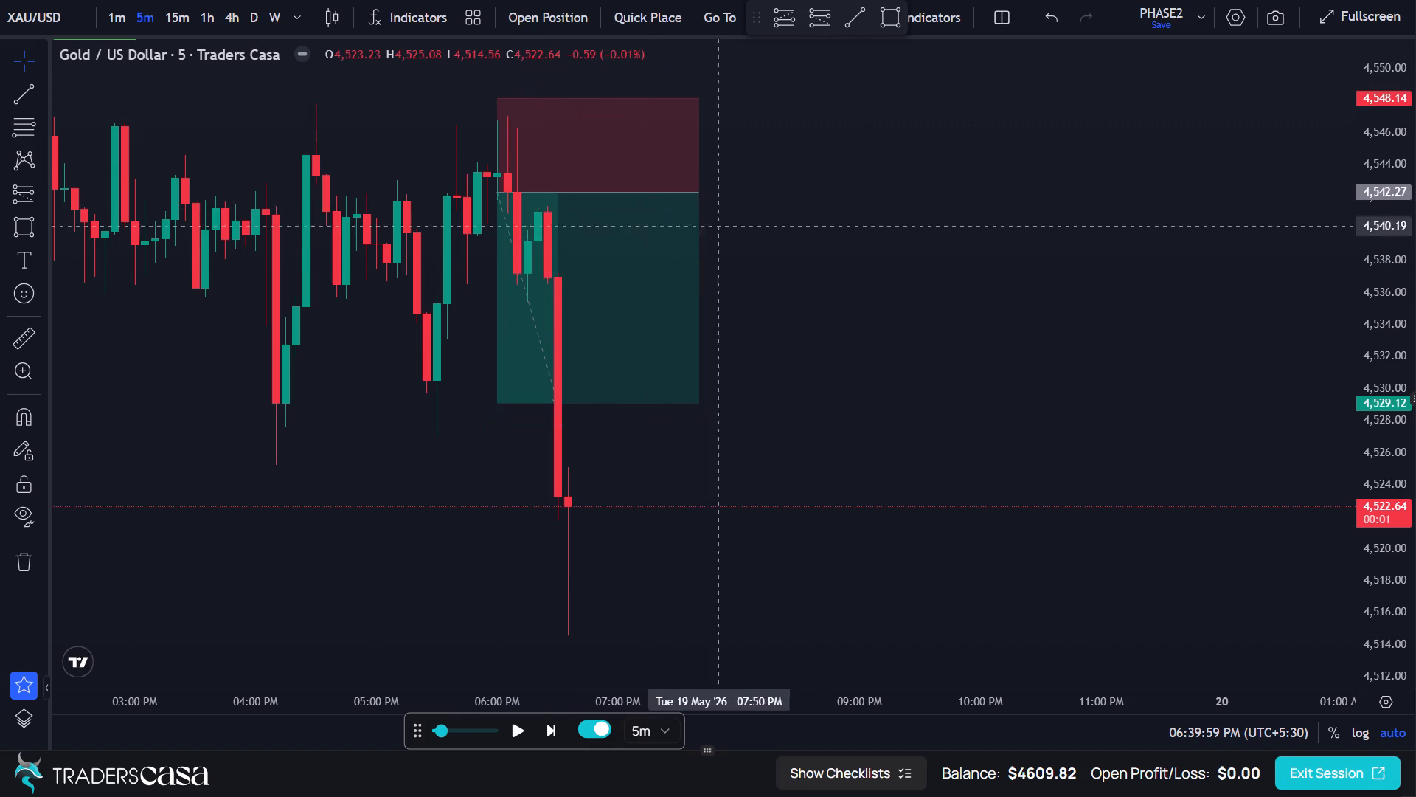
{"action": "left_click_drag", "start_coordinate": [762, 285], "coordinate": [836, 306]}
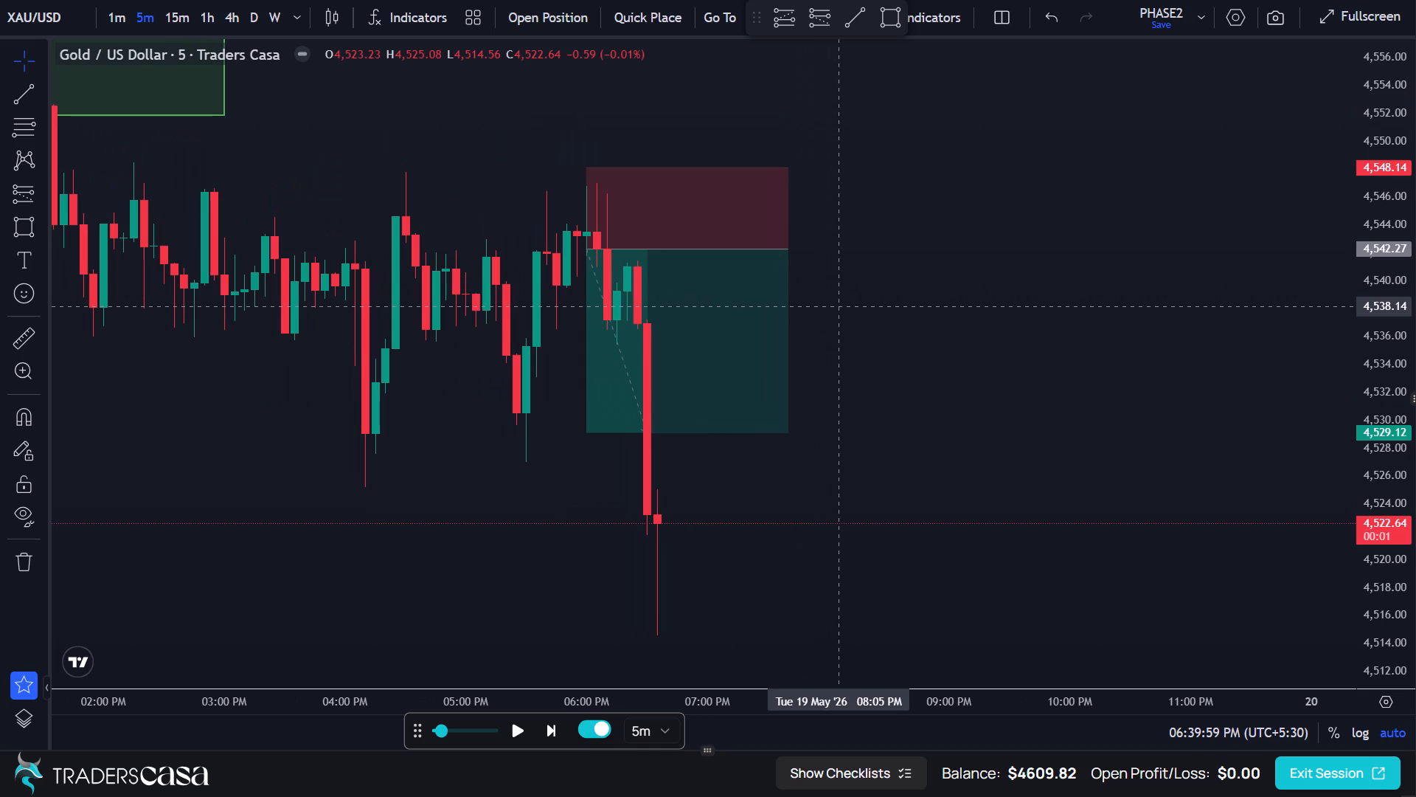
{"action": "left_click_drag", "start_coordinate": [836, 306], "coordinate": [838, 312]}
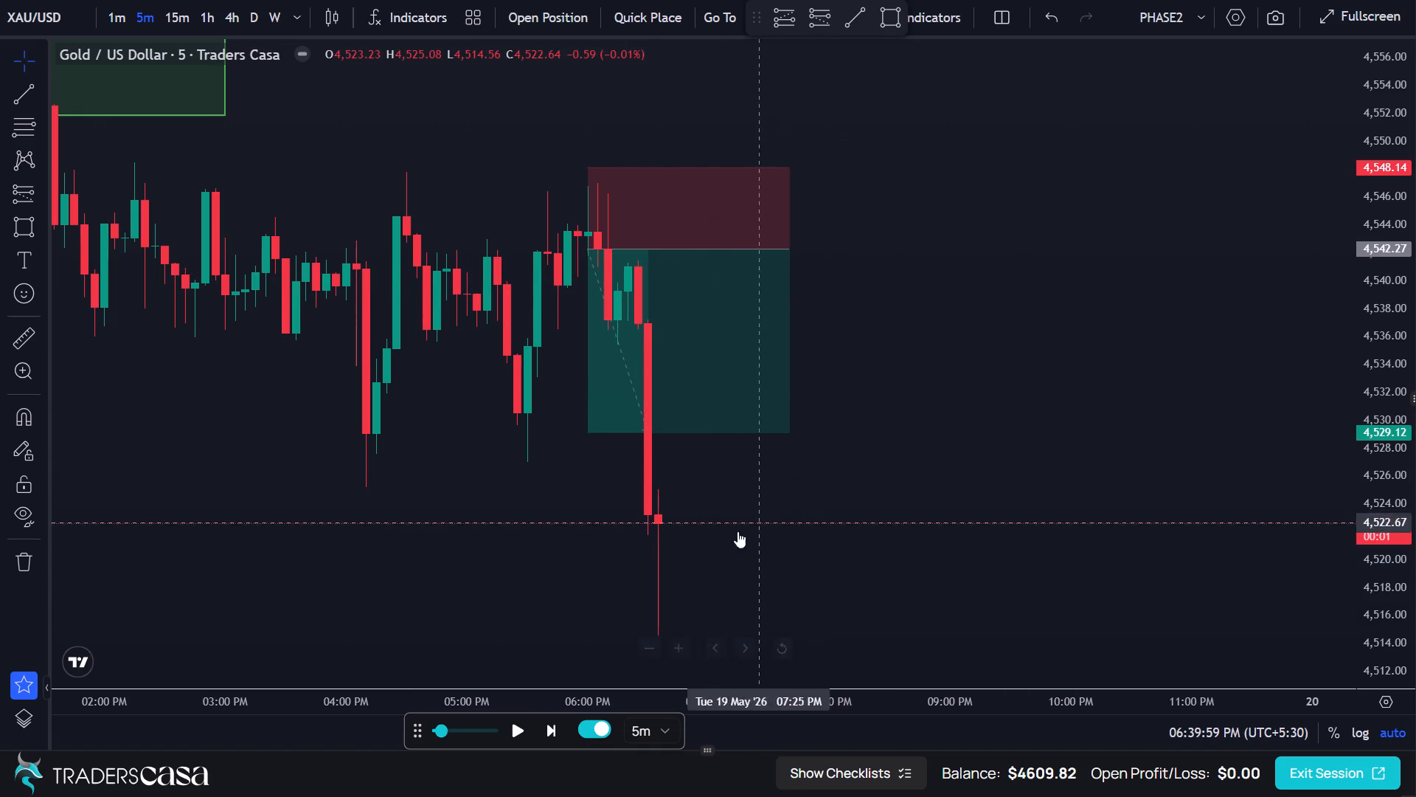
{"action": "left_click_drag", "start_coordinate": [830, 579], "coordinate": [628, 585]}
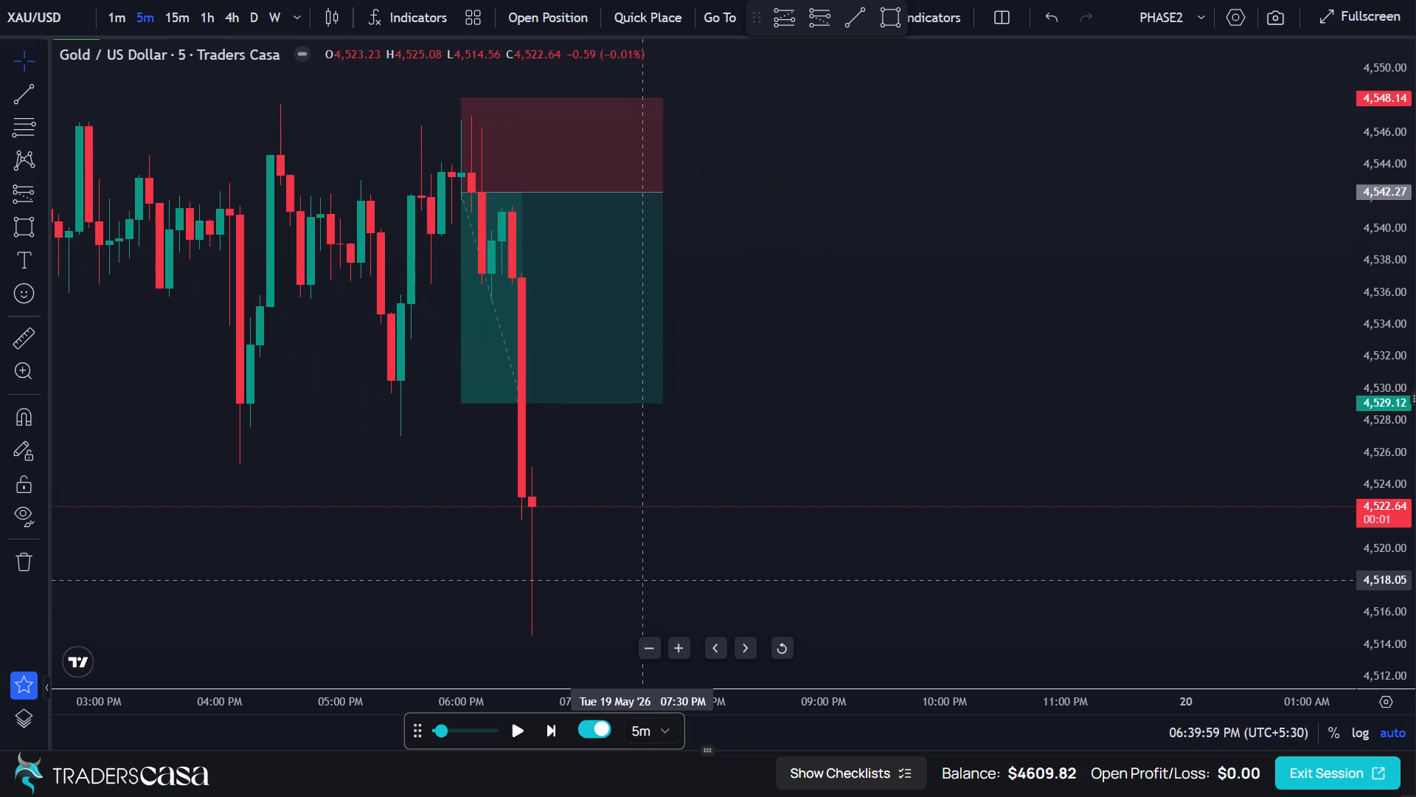